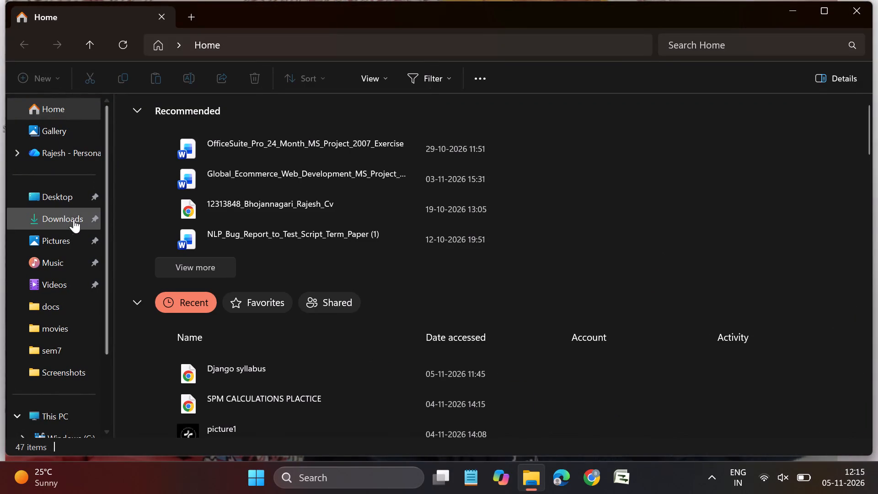
Open the Hotel_Management_System_CA2_MS_Project_2007 document from the Downloads folder and maximize its window.
click(65, 225)
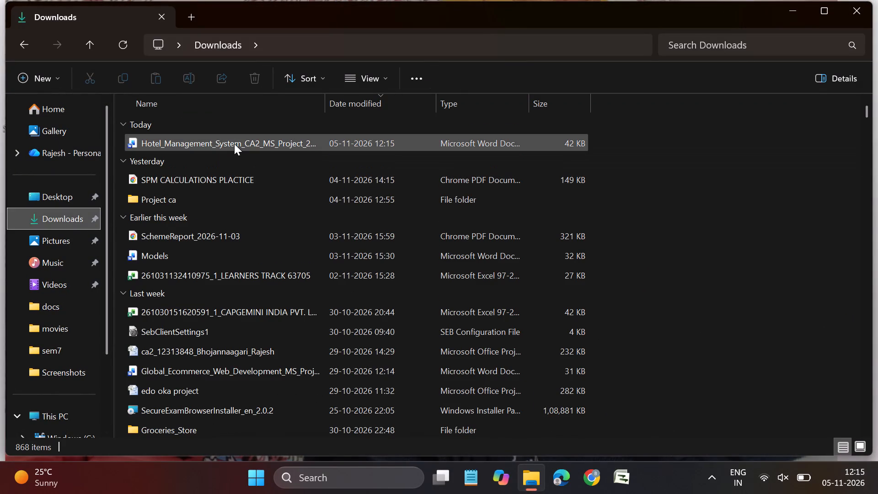
double_click(234, 144)
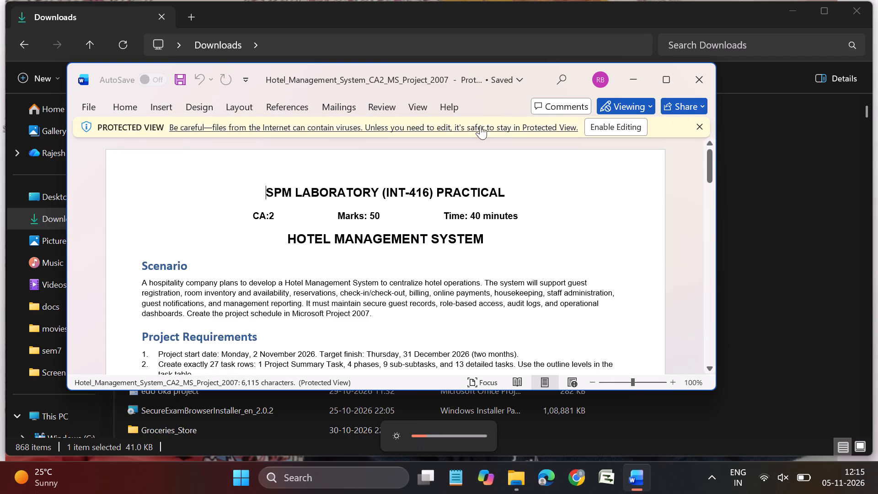
click(662, 81)
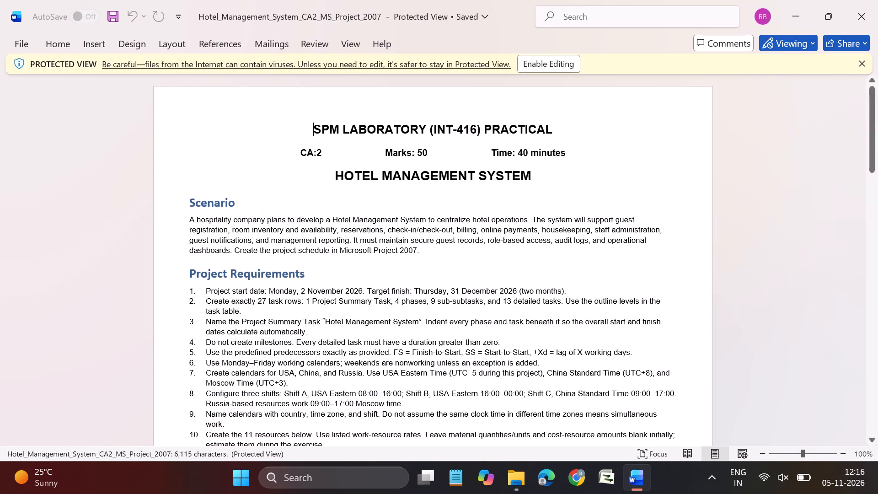
Read through the assignment's project requirements, task table, resource sheet, resource assignments, and budget and submission tasks.
scroll(490, 270, down, 4)
scroll(490, 270, up, 1)
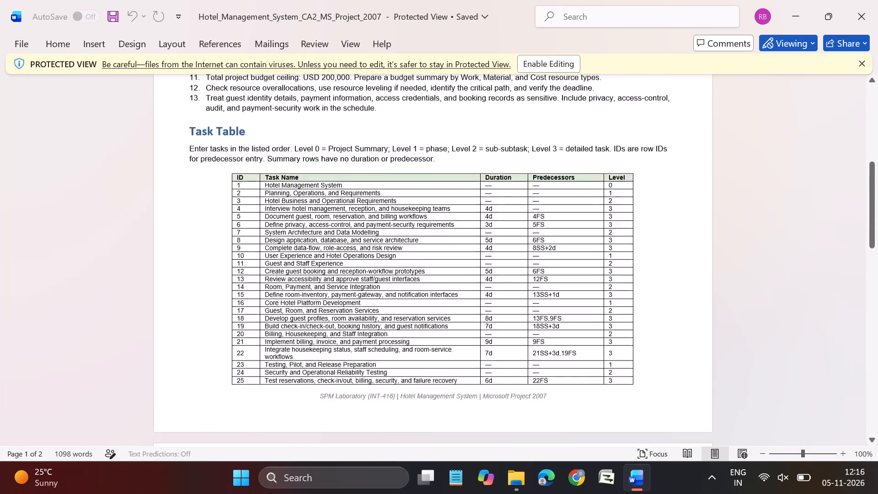
scroll(490, 270, up, 2)
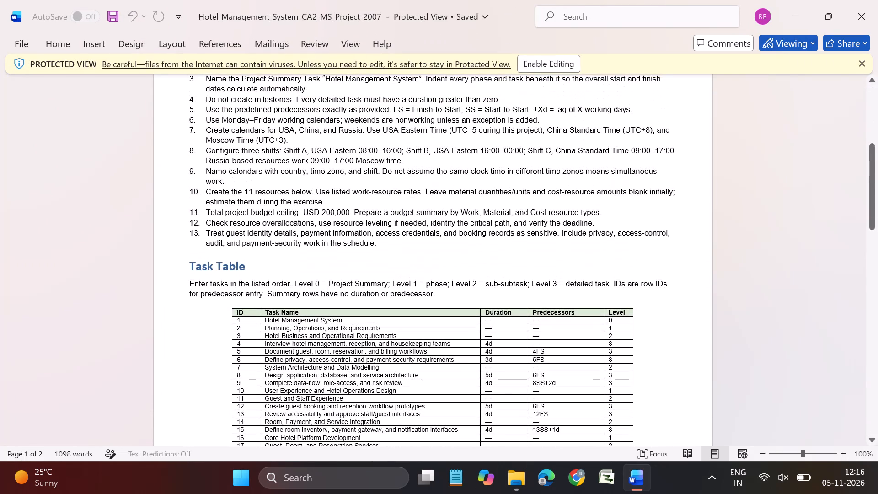
scroll(490, 270, up, 4)
scroll(490, 270, down, 3)
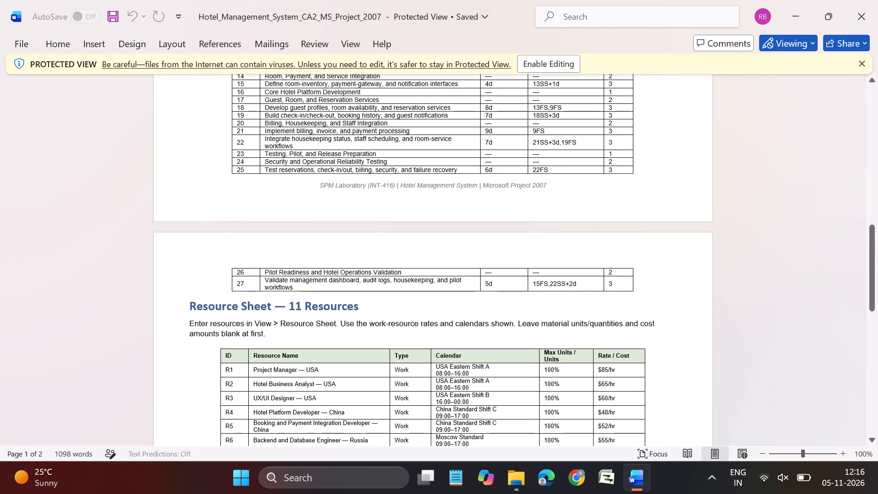
scroll(490, 270, down, 3)
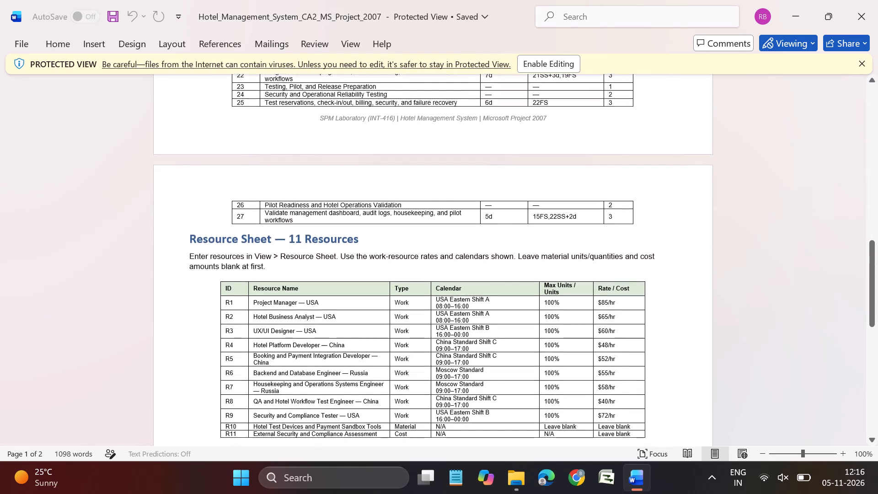
scroll(490, 270, down, 2)
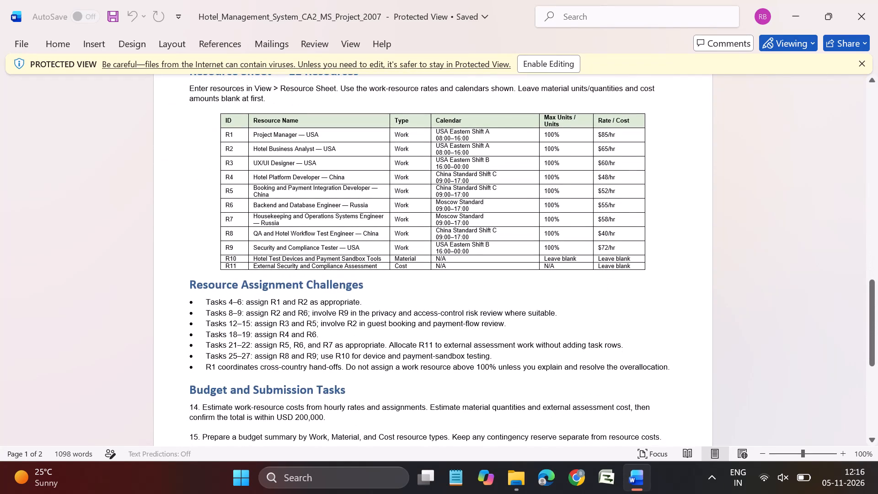
scroll(490, 270, down, 5)
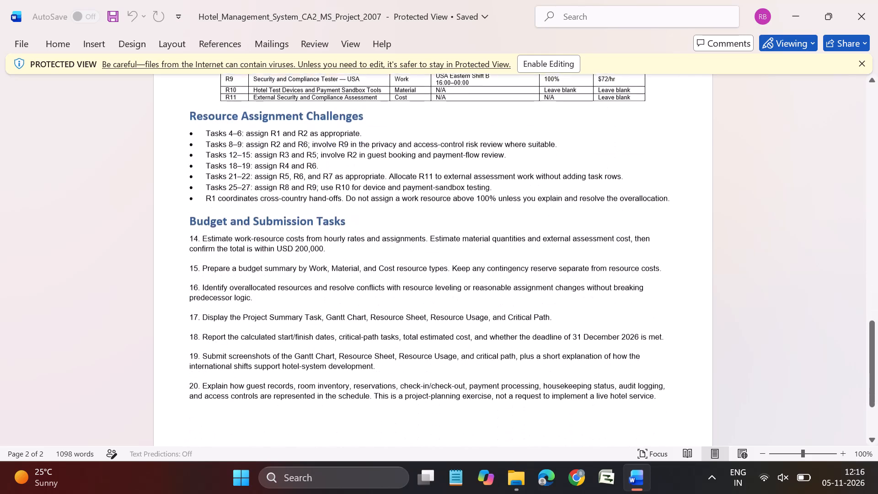
scroll(490, 270, down, 3)
scroll(490, 270, up, 3)
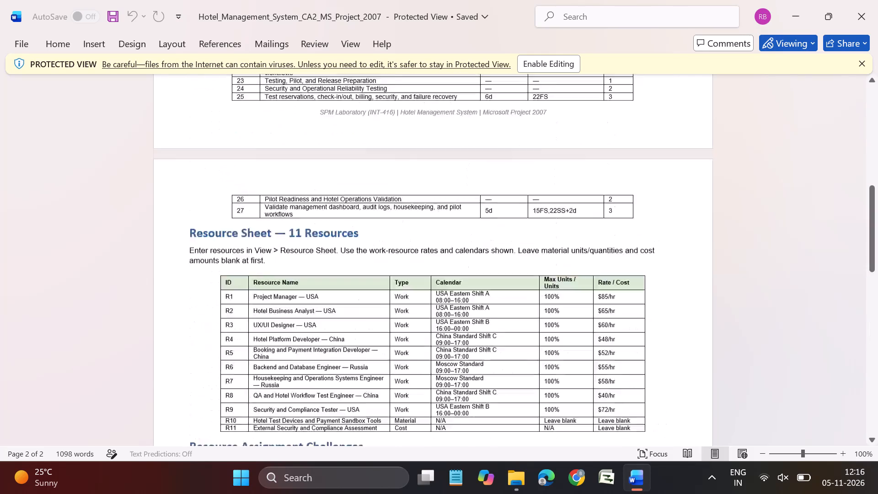
scroll(490, 270, up, 2)
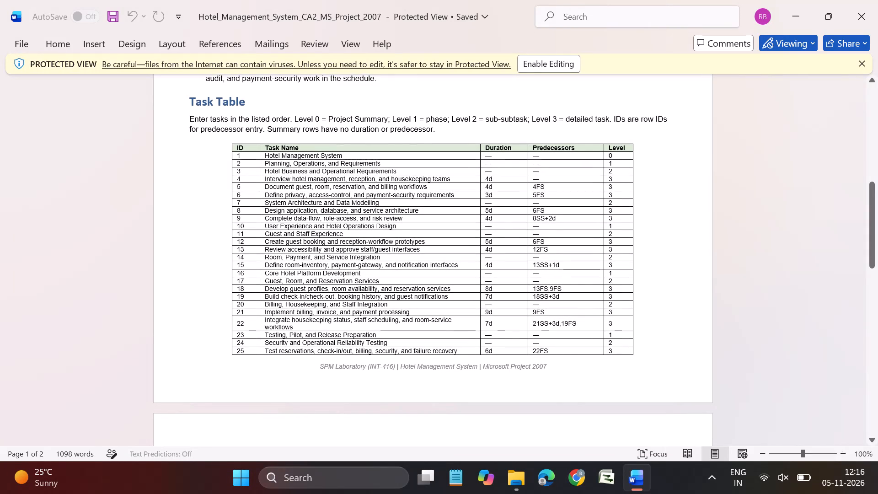
Switch to Microsoft Project and select the 24 Hours calendar in the Change Working Time settings.
click(607, 482)
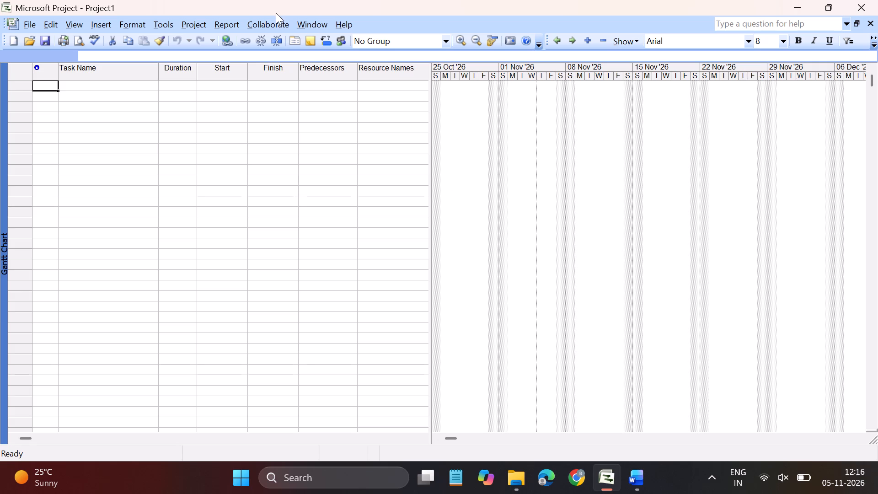
click(170, 23)
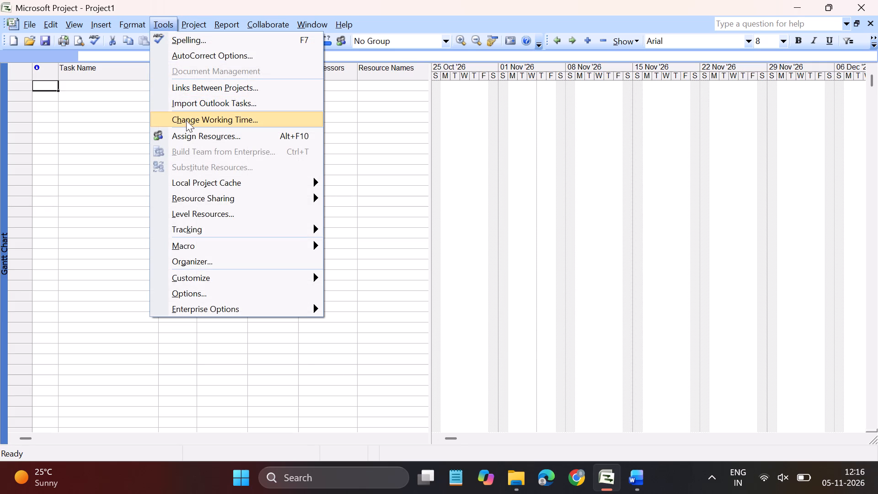
click(186, 120)
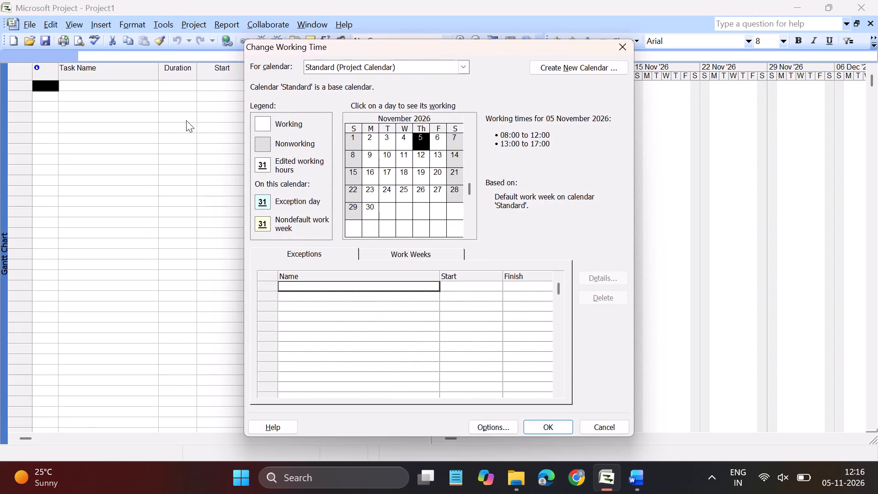
click(462, 67)
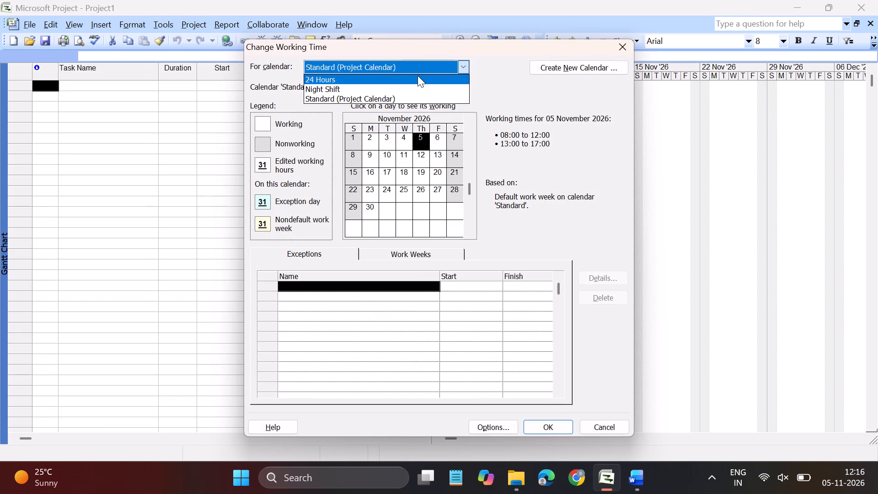
click(416, 75)
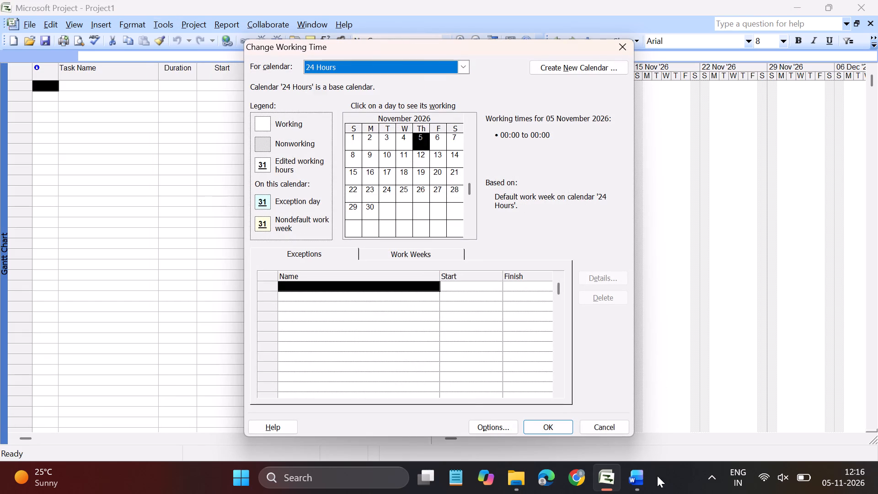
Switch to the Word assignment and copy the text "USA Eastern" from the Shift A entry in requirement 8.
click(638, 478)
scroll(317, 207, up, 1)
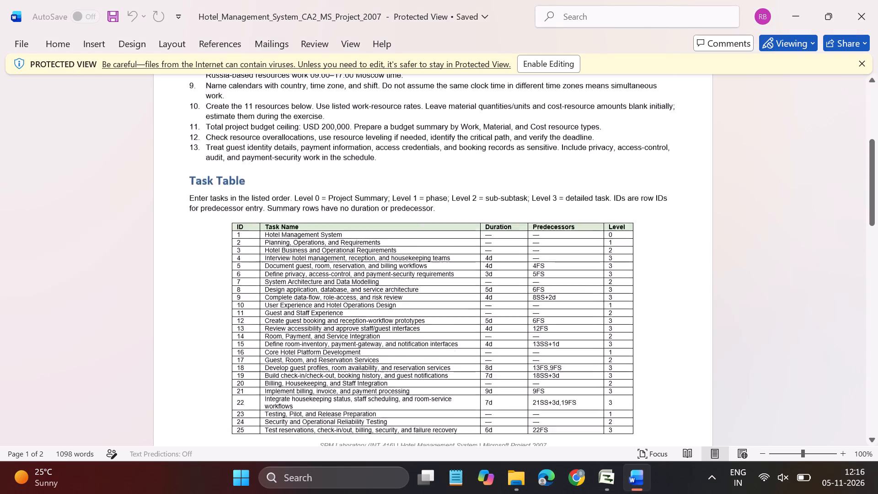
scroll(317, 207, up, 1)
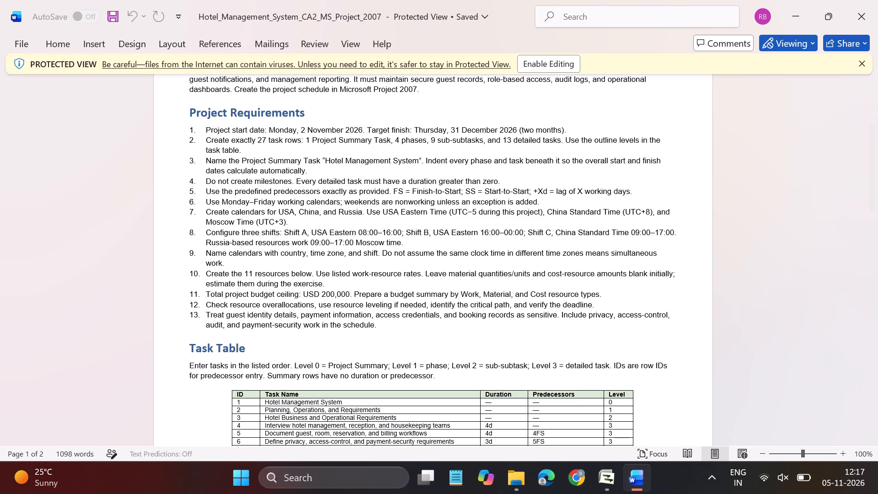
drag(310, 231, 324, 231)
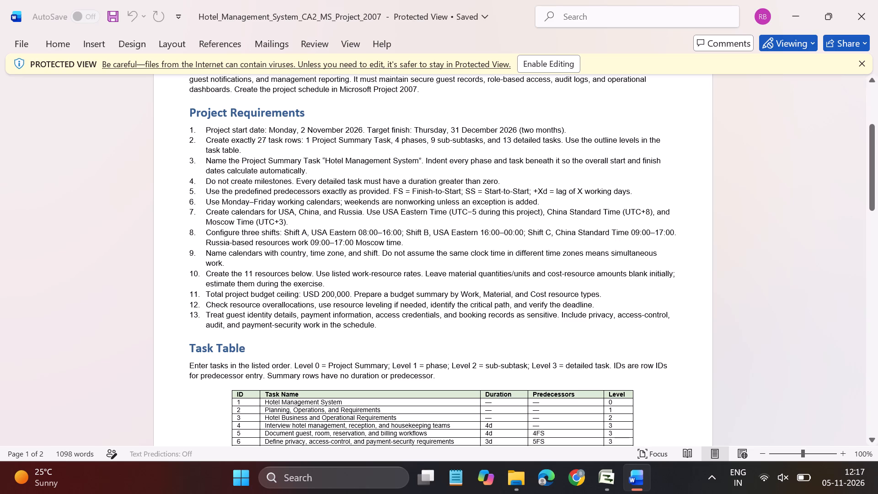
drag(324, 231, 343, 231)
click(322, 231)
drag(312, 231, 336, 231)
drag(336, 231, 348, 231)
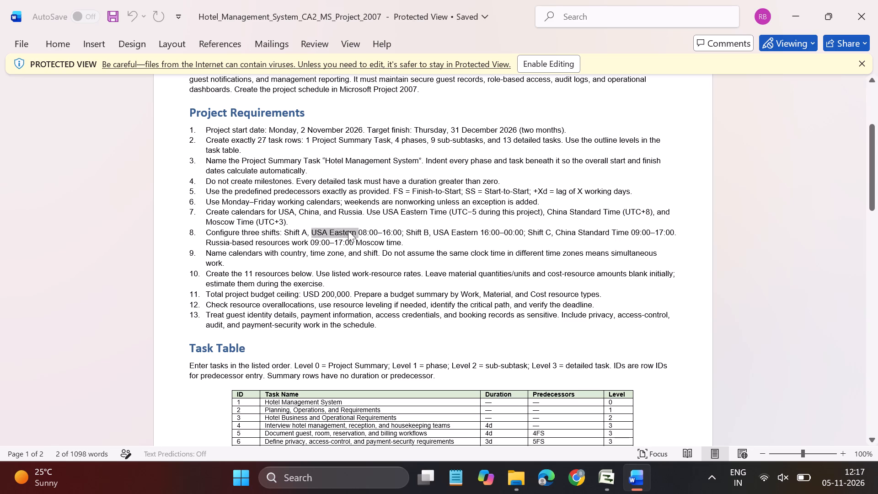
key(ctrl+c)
Copy the calendar name "USA Eastern Shift A" from the Project Manager row of the assignment's resource table.
scroll(455, 354, down, 5)
scroll(455, 354, up, 1)
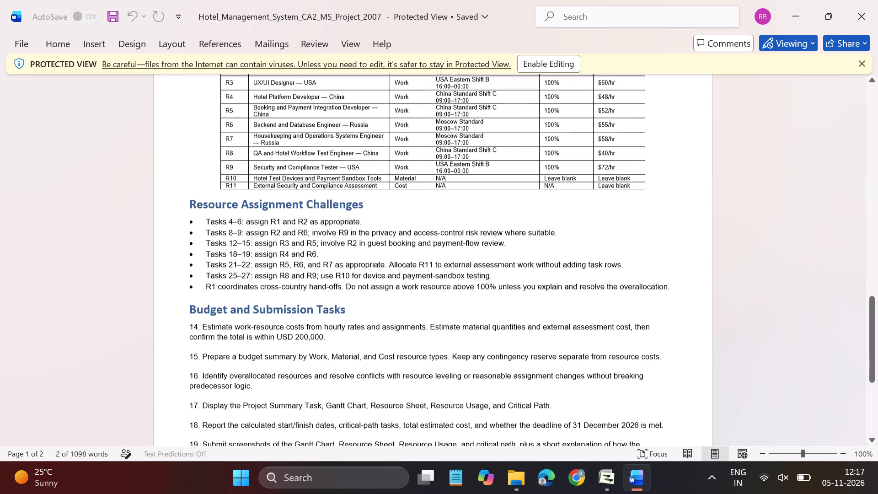
scroll(455, 354, up, 1)
scroll(455, 354, down, 3)
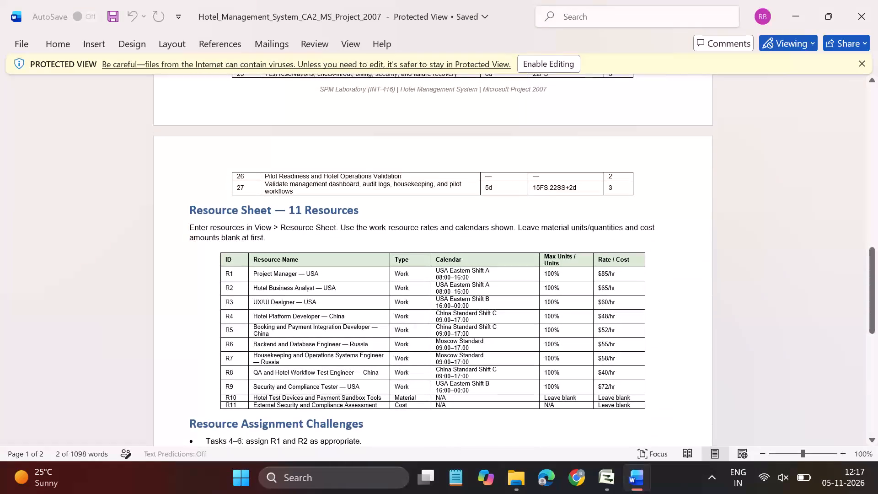
drag(491, 271, 450, 271)
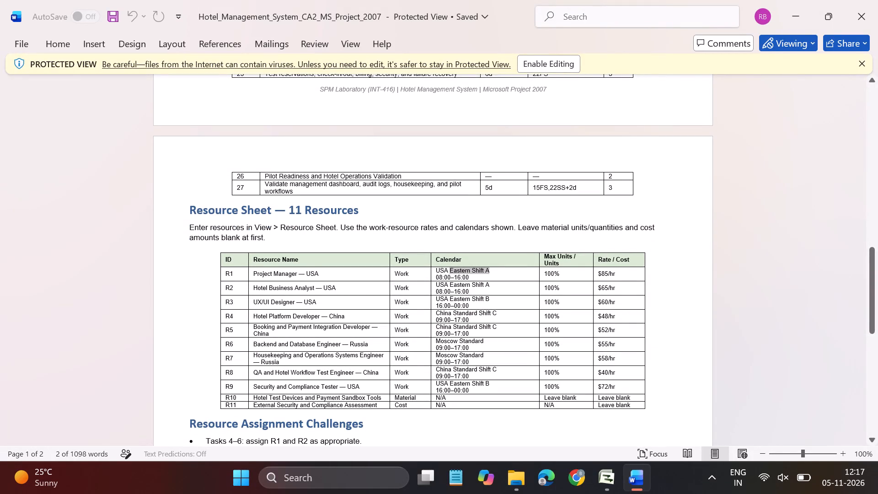
drag(450, 271, 437, 271)
click(472, 275)
drag(471, 276, 437, 271)
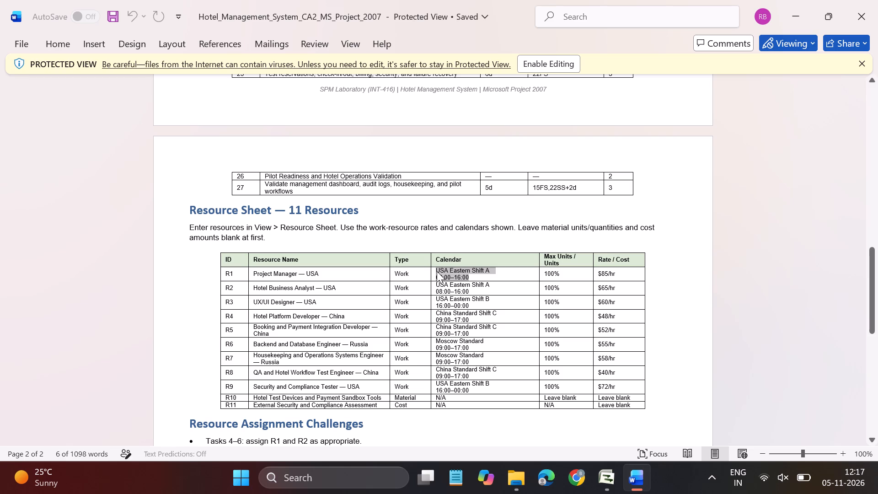
key(ctrl+c)
In Microsoft Project, create a base calendar named "USA Eastern Shift A" as a copy of the 24 Hours calendar.
click(609, 492)
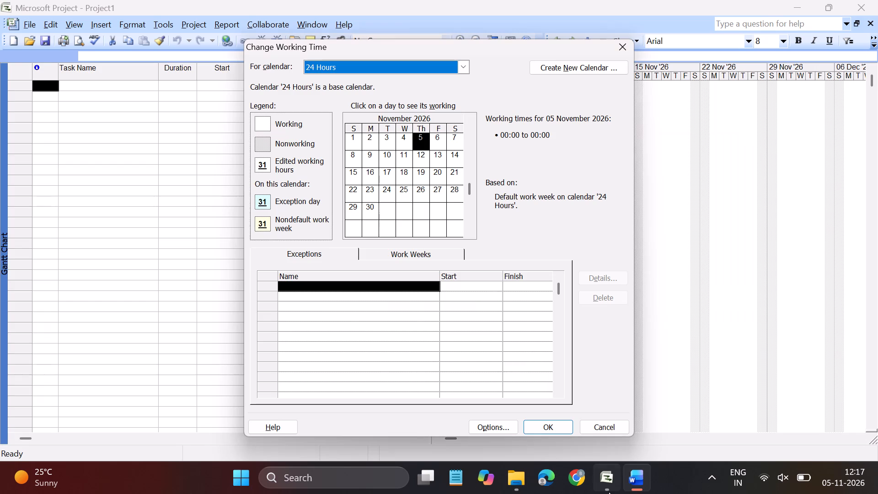
click(562, 73)
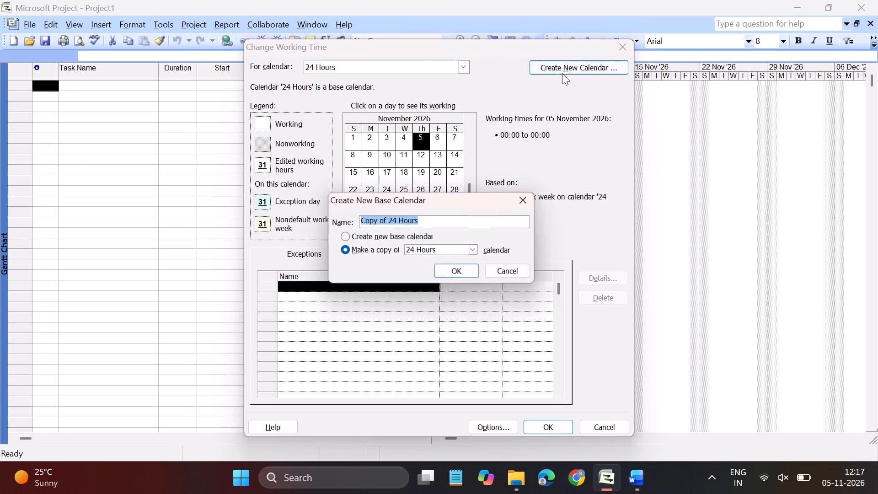
key(ctrl+v)
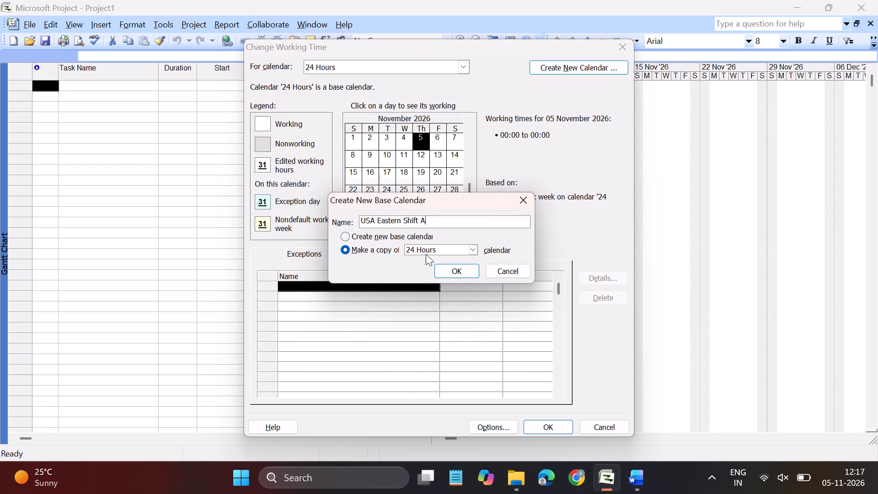
click(466, 271)
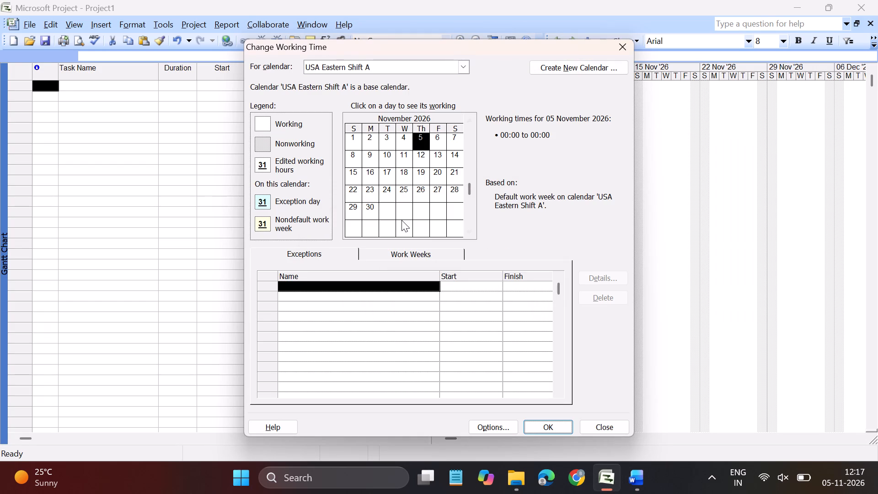
Set Monday to Friday in the default work week of USA Eastern Shift A to working times 08:00 to 16:00.
click(402, 224)
click(401, 253)
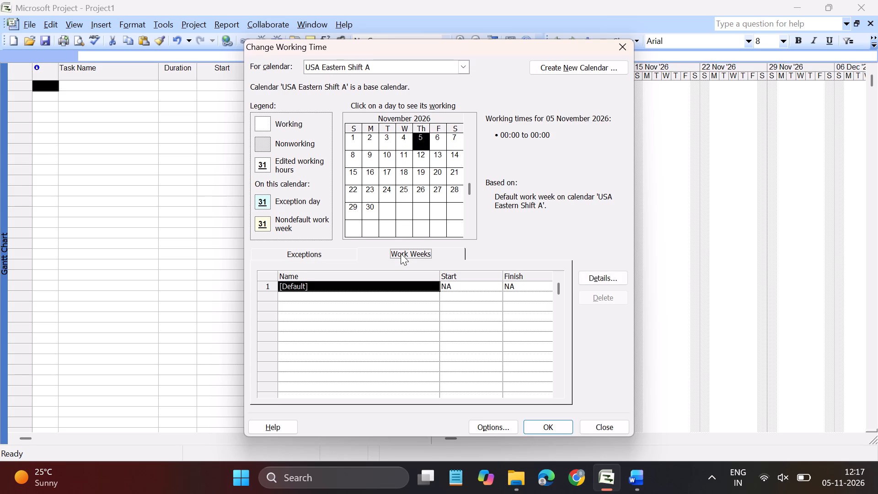
click(271, 286)
click(601, 274)
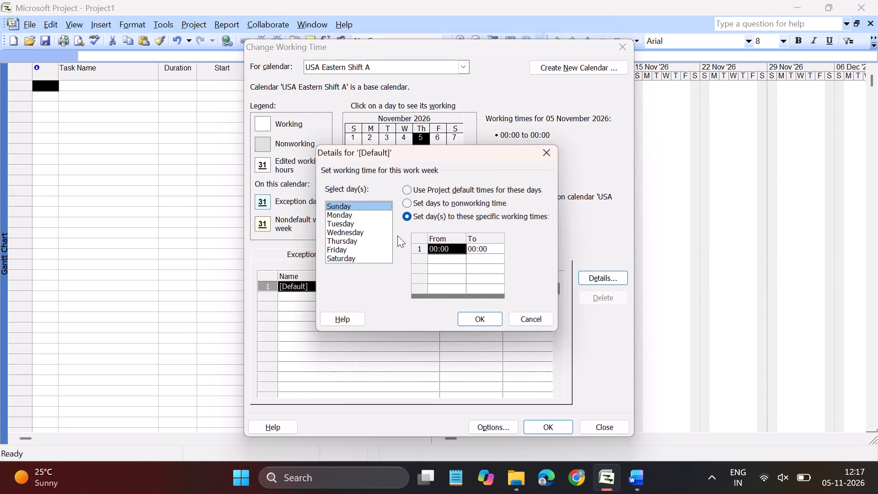
click(338, 206)
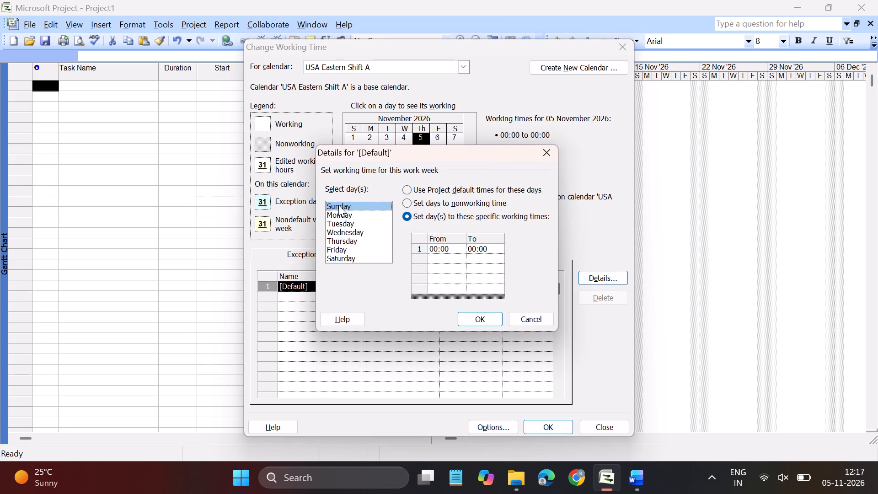
click(338, 204)
click(340, 205)
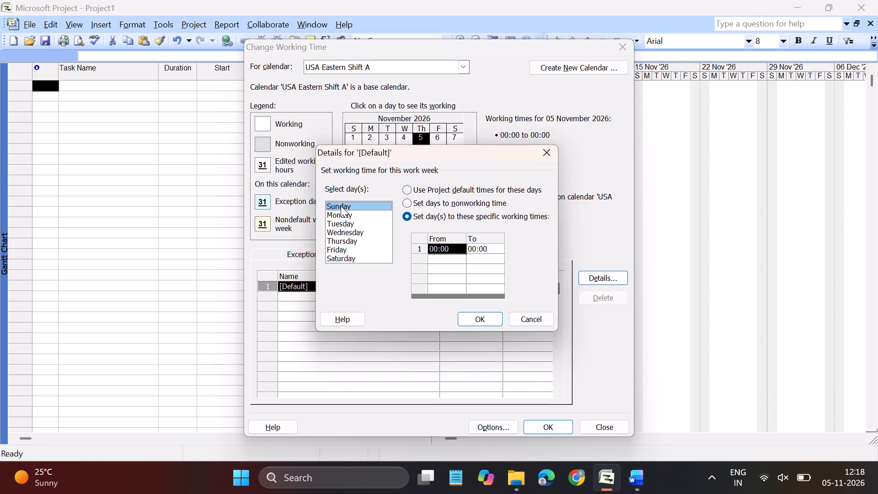
click(343, 210)
click(355, 217)
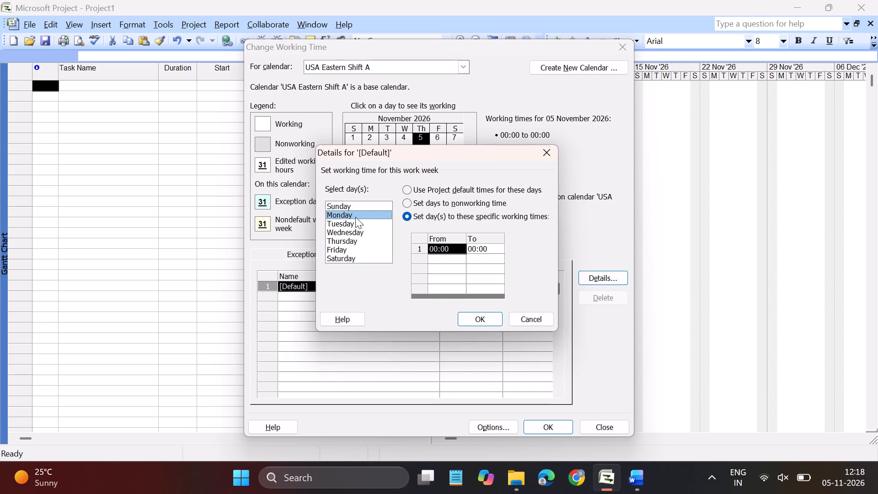
ctrl+click(348, 221)
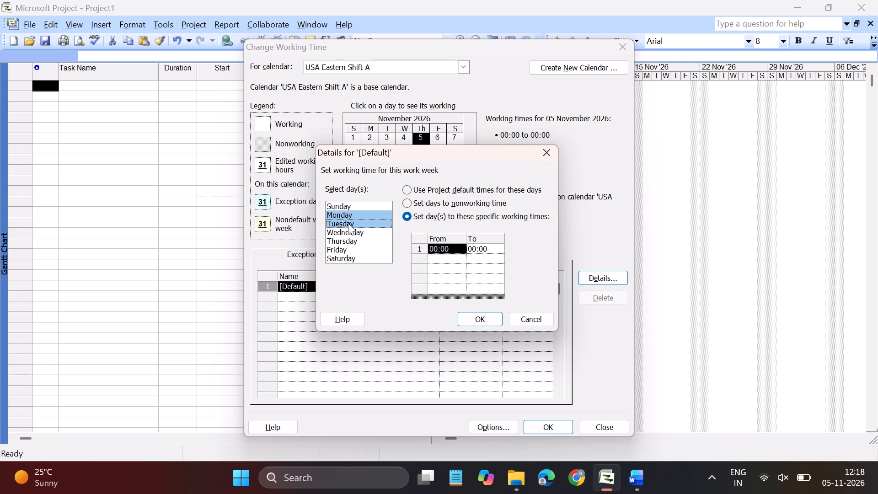
ctrl+click(349, 226)
ctrl+click(349, 223)
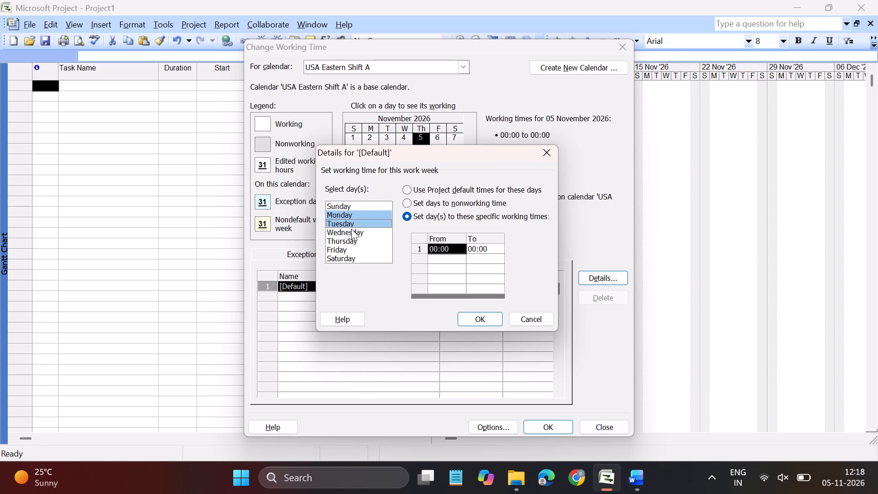
ctrl+click(353, 230)
ctrl+click(354, 239)
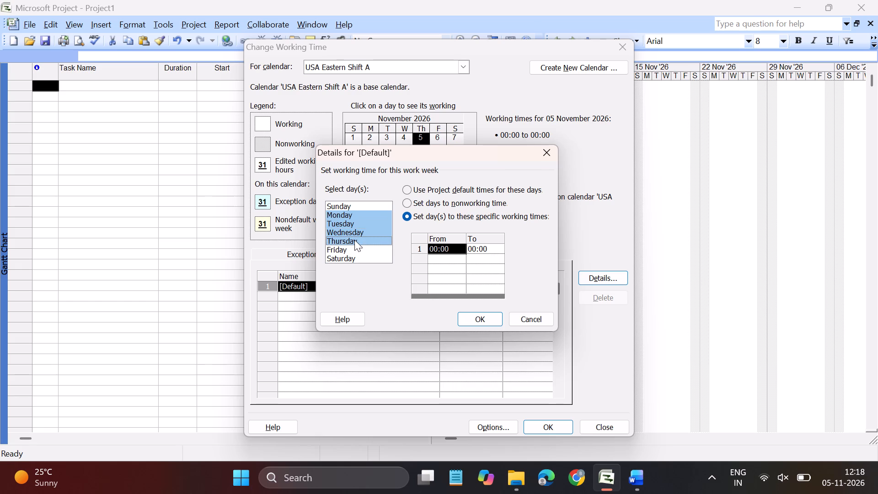
ctrl+click(355, 250)
click(441, 251)
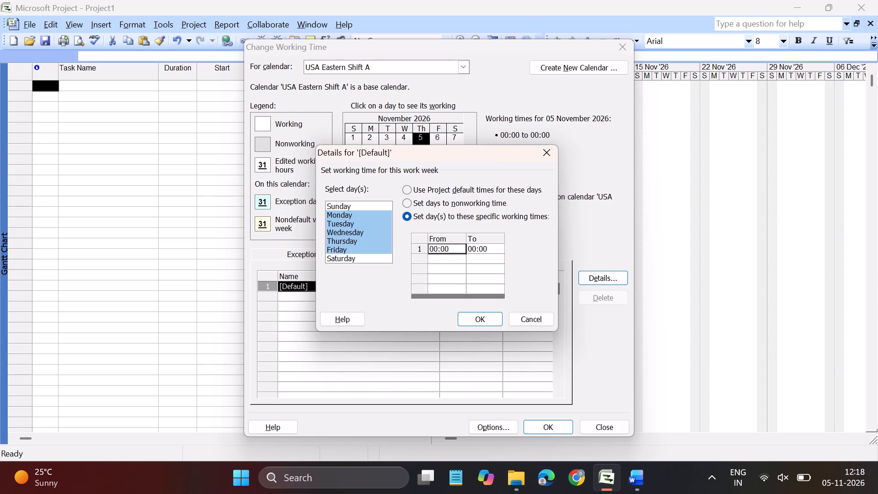
key(8)
key(Right)
text(16)
key(Down)
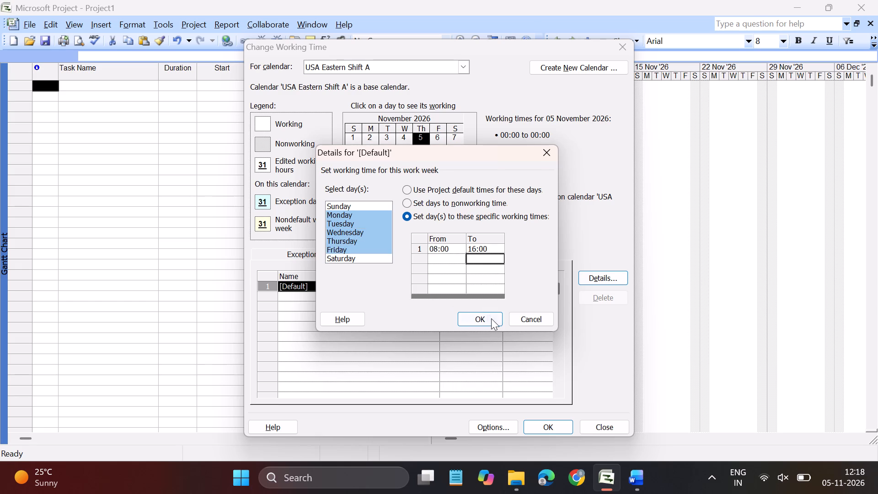
click(491, 318)
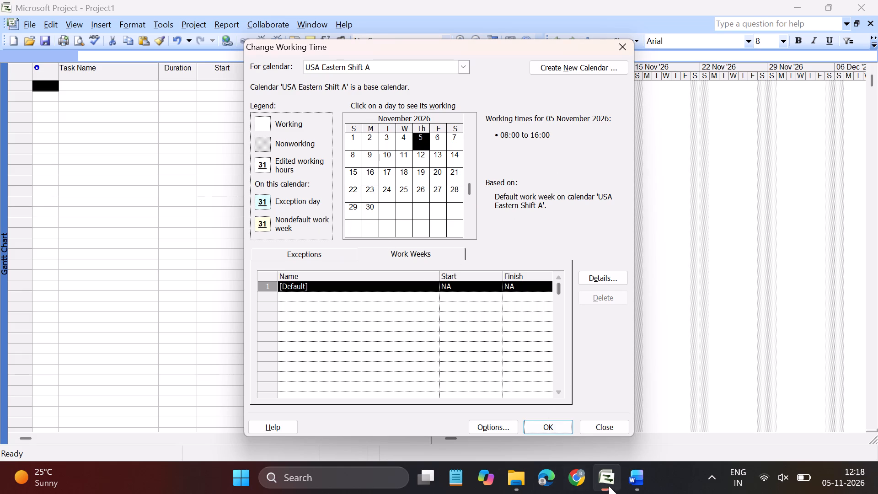
Check the calendar requirements in the Word assignment, and in Microsoft Project make Saturday and Sunday nonworking in USA Eastern Shift A's default work week.
click(629, 489)
scroll(361, 257, up, 4)
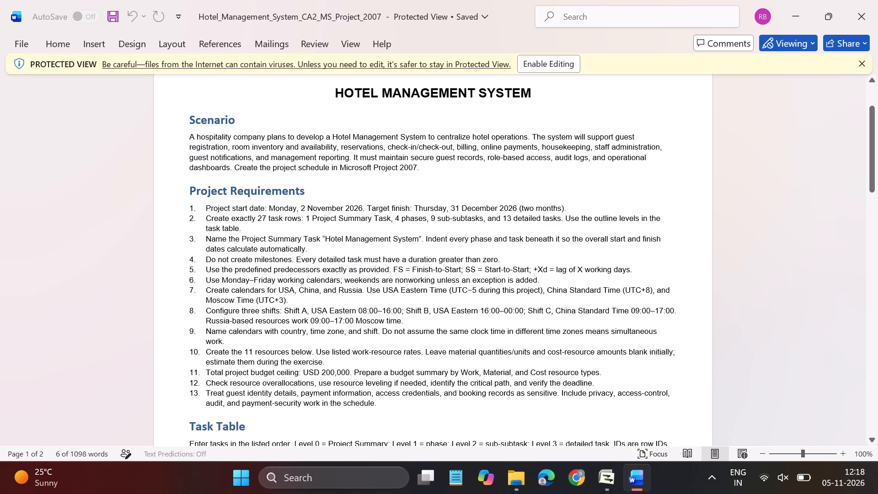
click(606, 481)
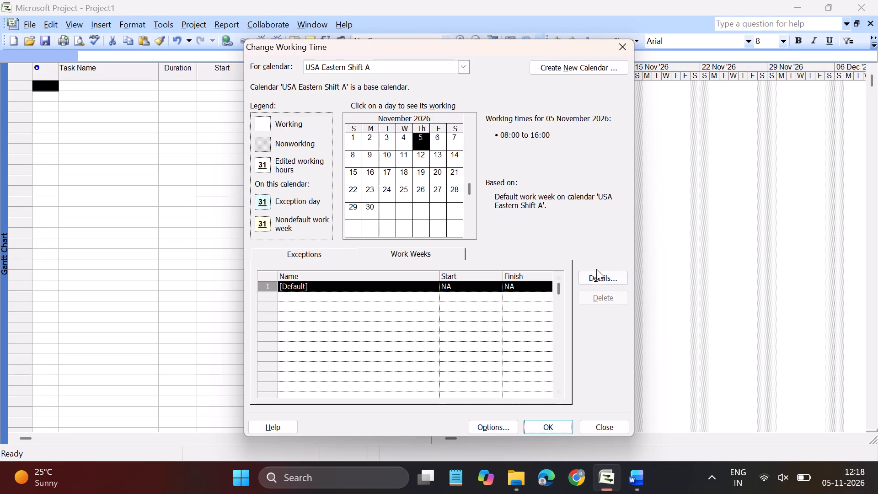
click(602, 281)
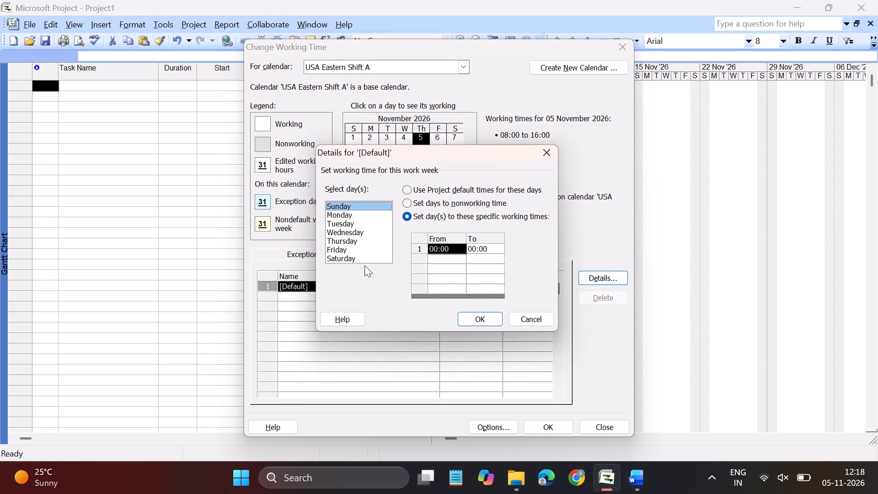
ctrl+click(364, 261)
click(407, 204)
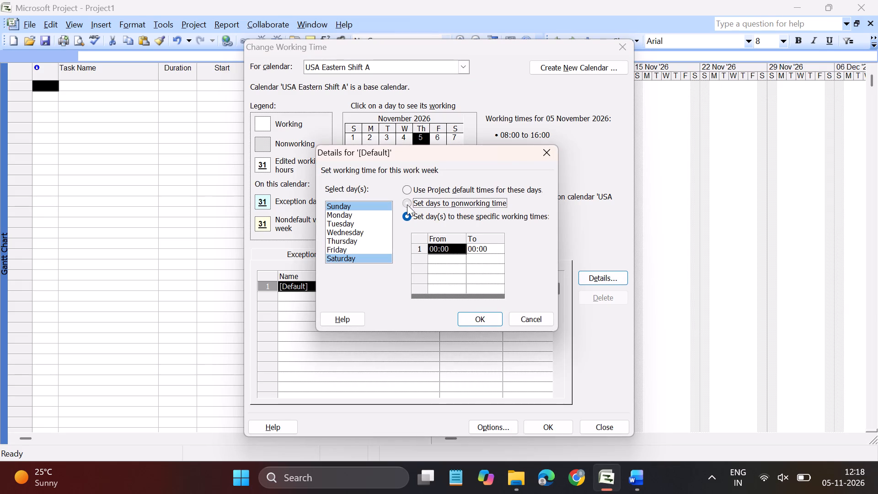
click(488, 323)
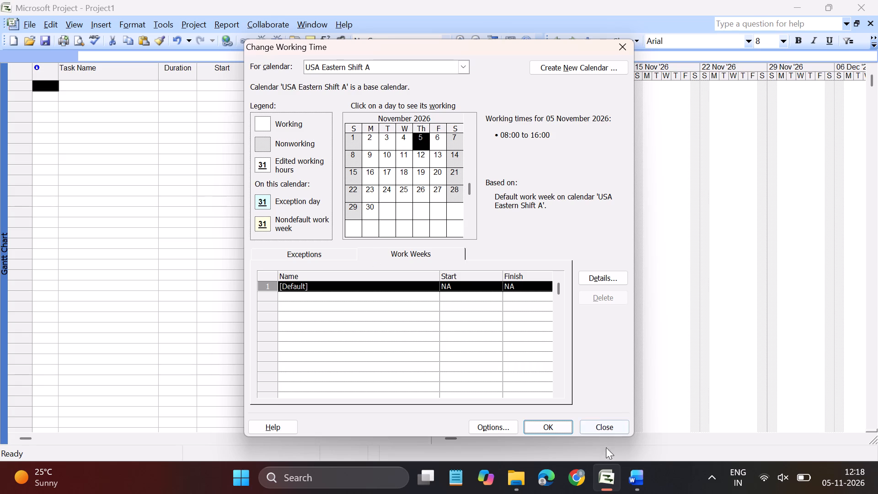
Switch to the Word assignment and copy the calendar name "USA Eastern Shift B" from the UX/UI Designer row of the resource table.
click(632, 480)
scroll(428, 381, right, 1)
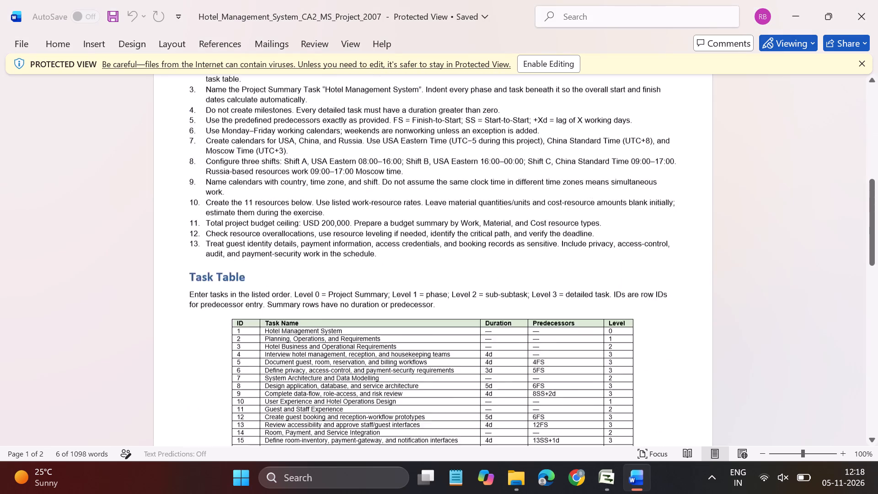
scroll(428, 381, right, 1)
scroll(428, 381, up, 1)
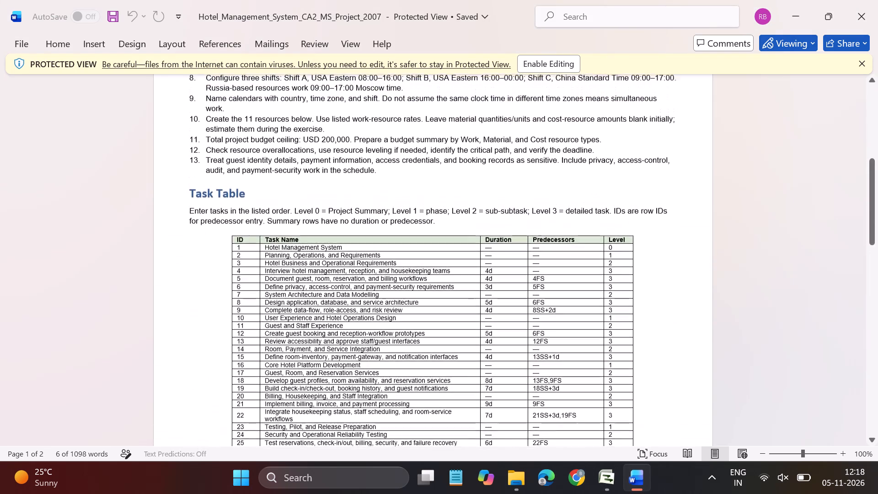
scroll(428, 381, up, 1)
scroll(428, 381, down, 5)
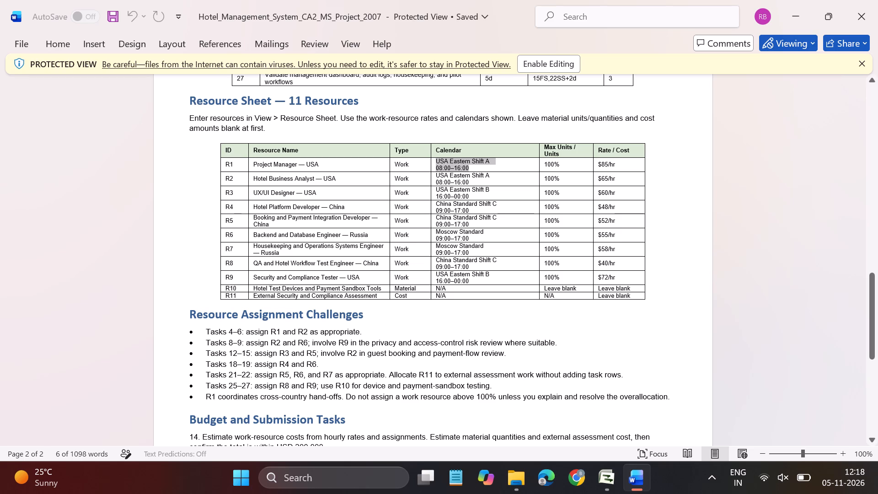
drag(437, 190, 493, 190)
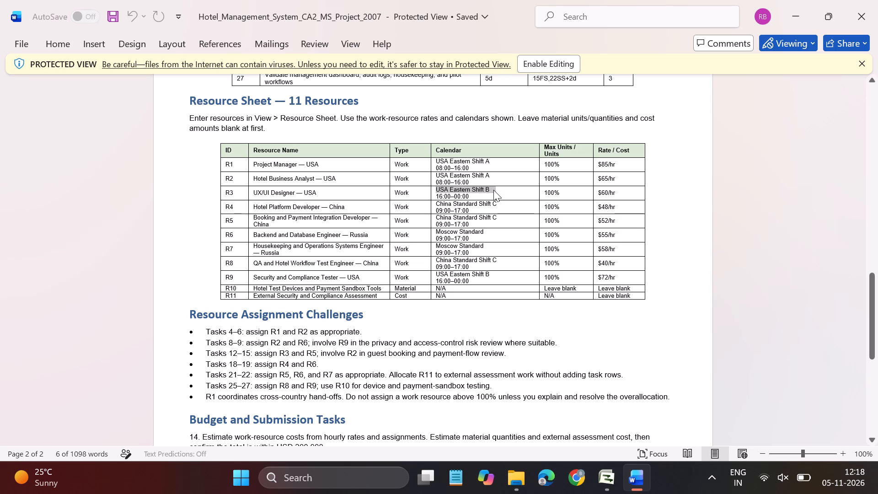
key(ctrl+c)
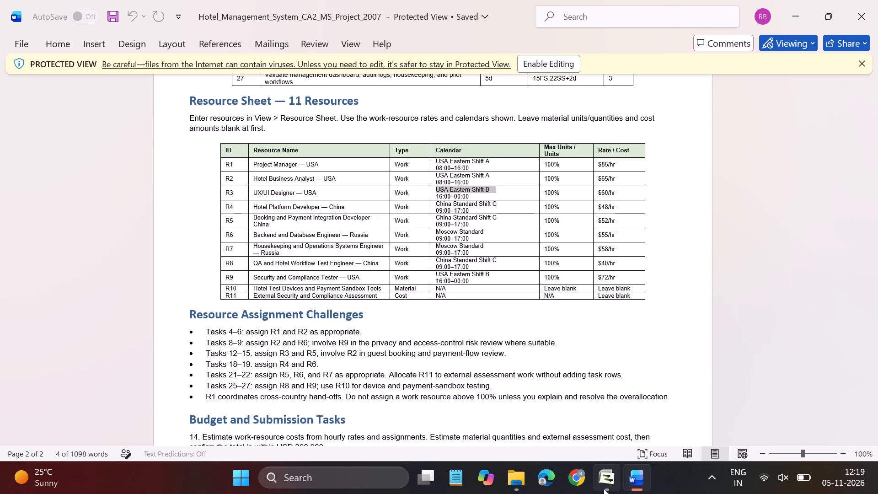
In Microsoft Project, save the USA Eastern Shift A changes and create base calendar "USA Eastern Shift B" as a copy of 24 Hours.
click(604, 489)
click(463, 70)
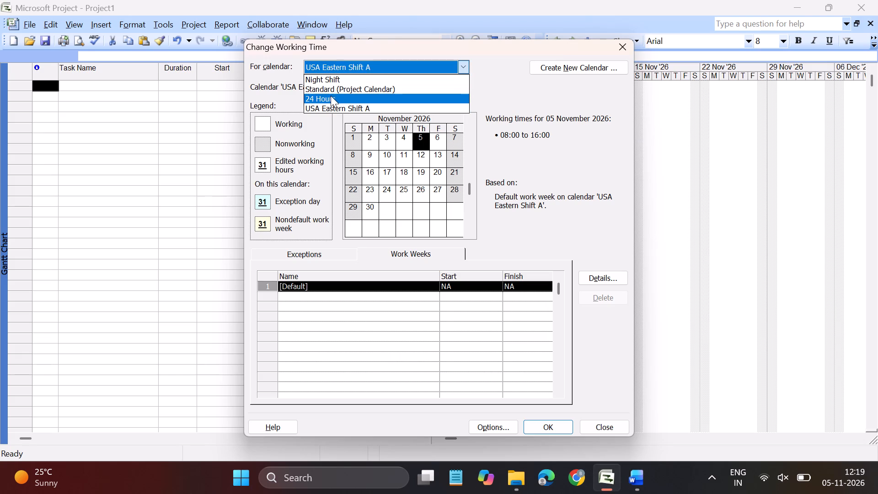
click(329, 97)
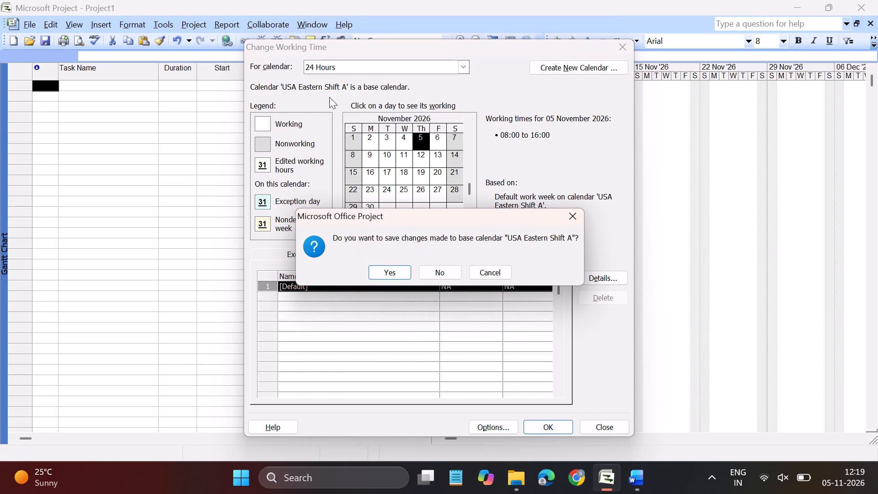
key(Return)
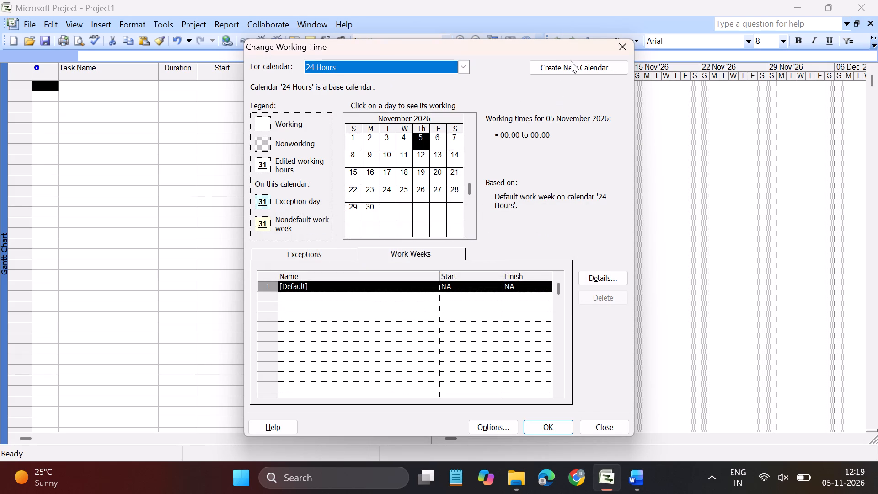
click(577, 64)
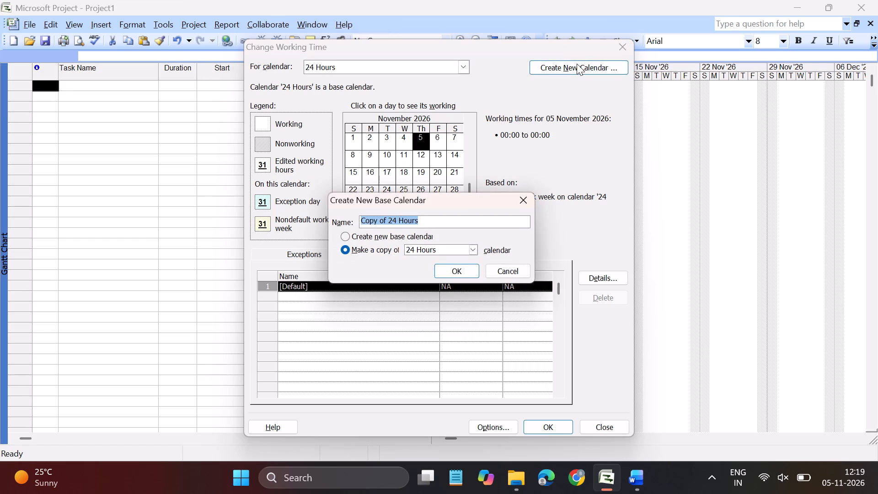
key(ctrl+v)
click(453, 271)
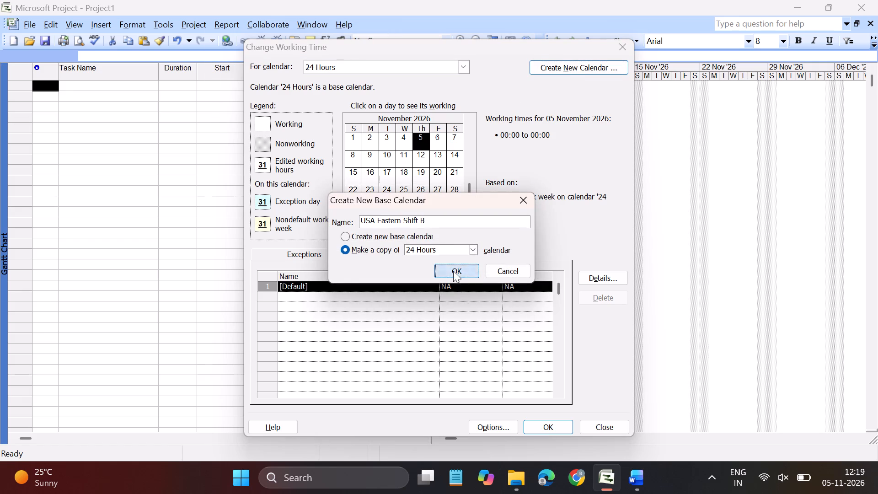
Make Saturday and Sunday nonworking in the default work week of USA Eastern Shift B.
click(405, 252)
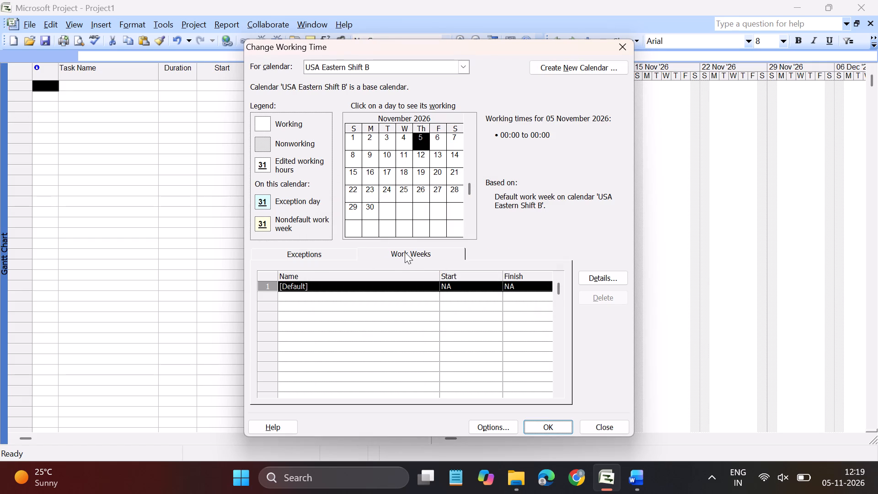
click(267, 285)
click(589, 279)
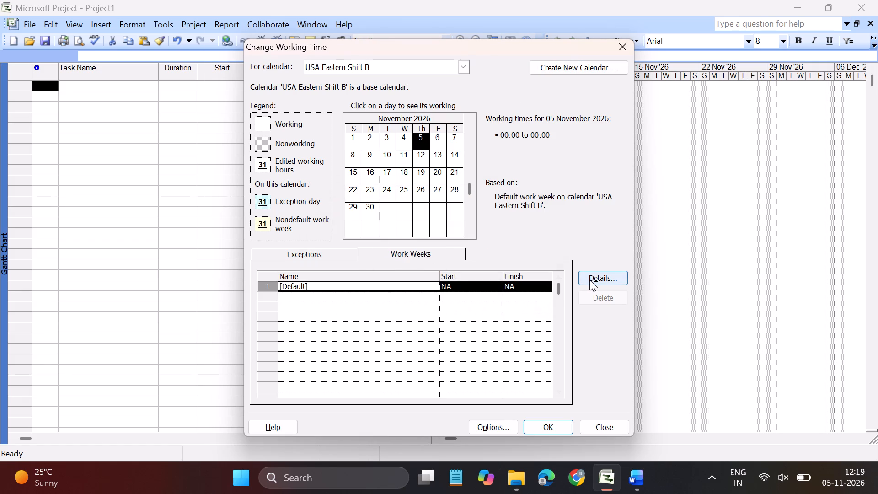
ctrl+click(356, 259)
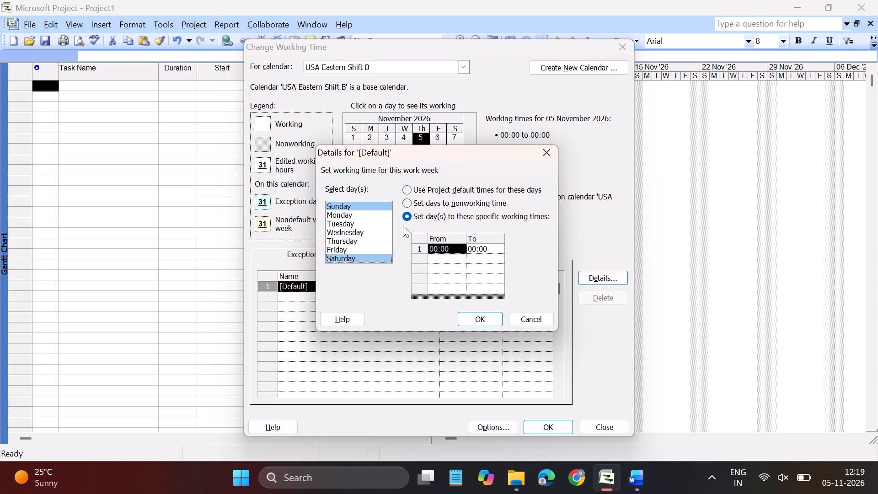
click(404, 202)
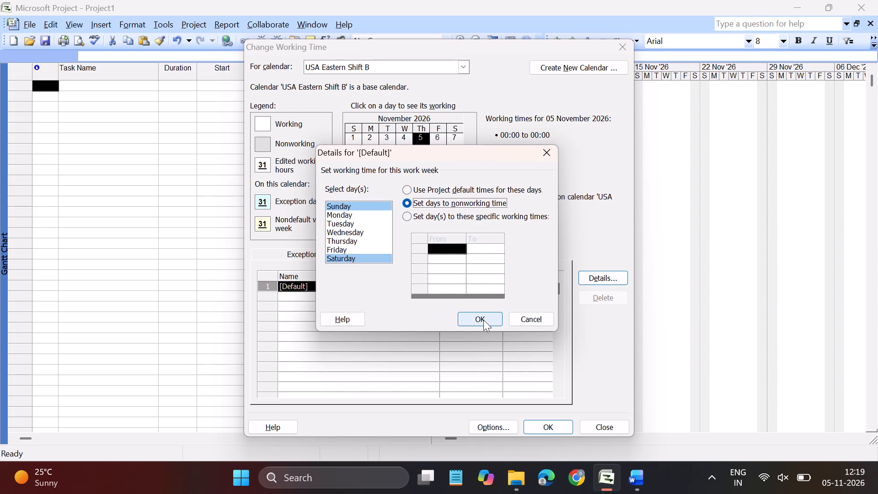
click(483, 320)
Set Monday to Friday working time to 16:00–00:00 in USA Eastern Shift B's default work week and check it on several November 2026 weekdays.
click(611, 276)
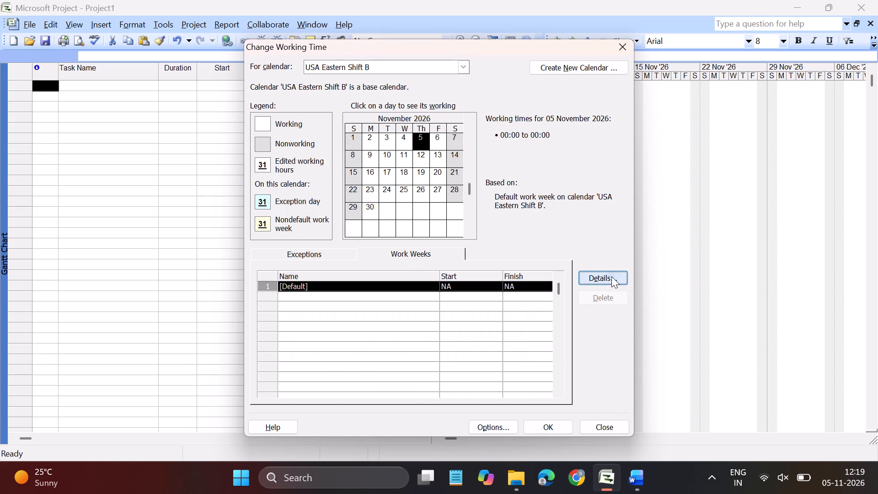
ctrl+click(371, 214)
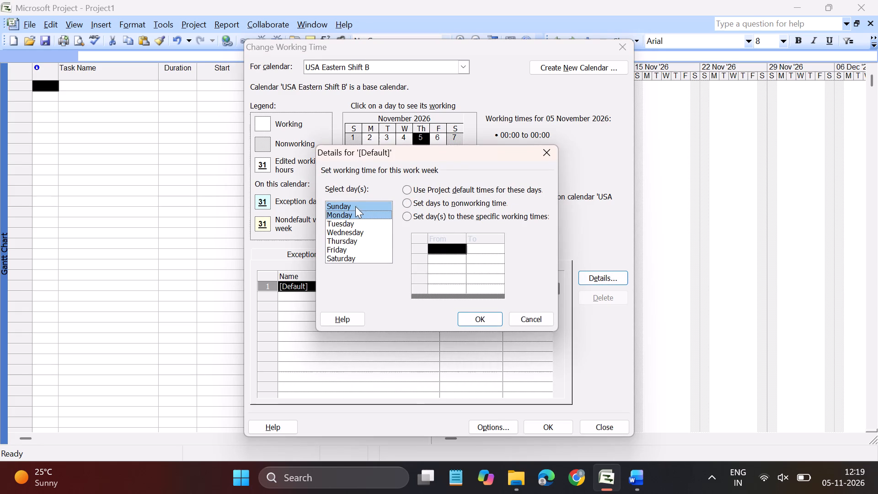
ctrl+click(355, 206)
ctrl+click(356, 222)
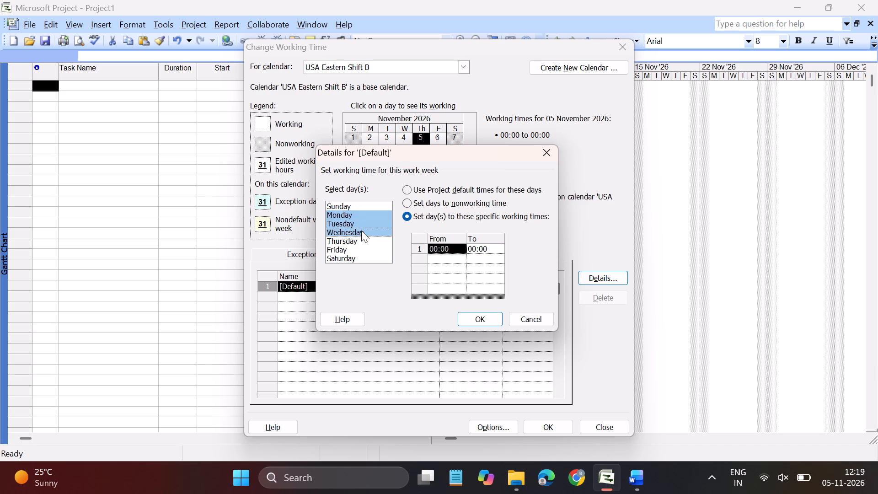
ctrl+click(361, 231)
ctrl+click(366, 242)
ctrl+click(369, 250)
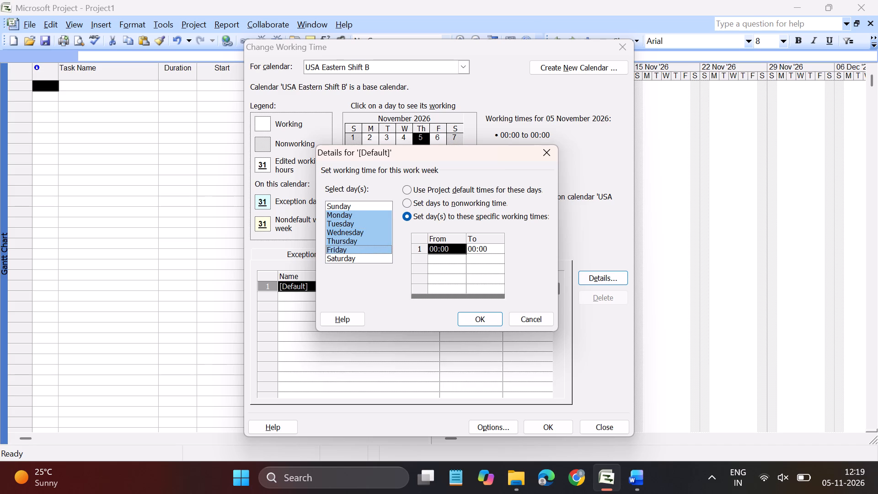
key(1)
click(434, 247)
text(16)
key(Right)
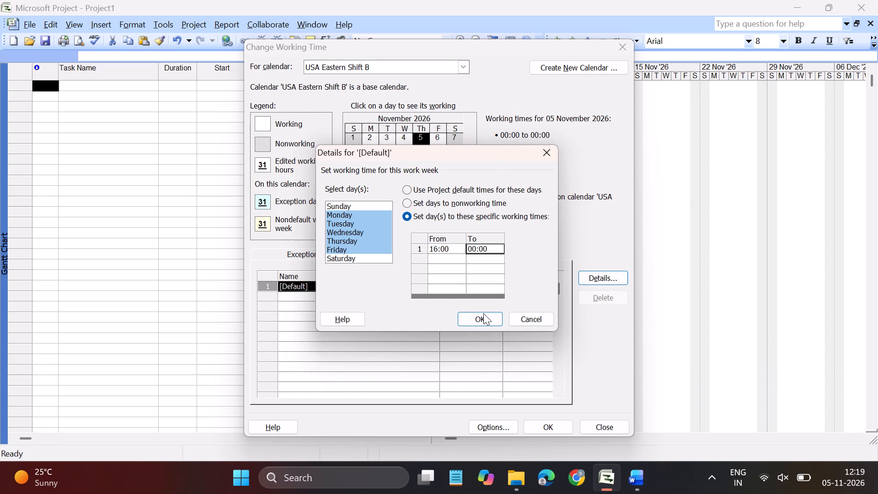
click(484, 318)
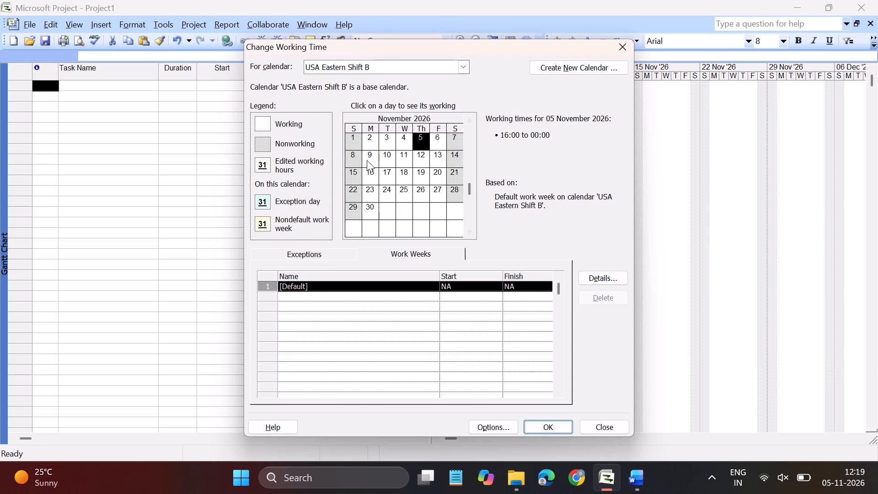
click(372, 168)
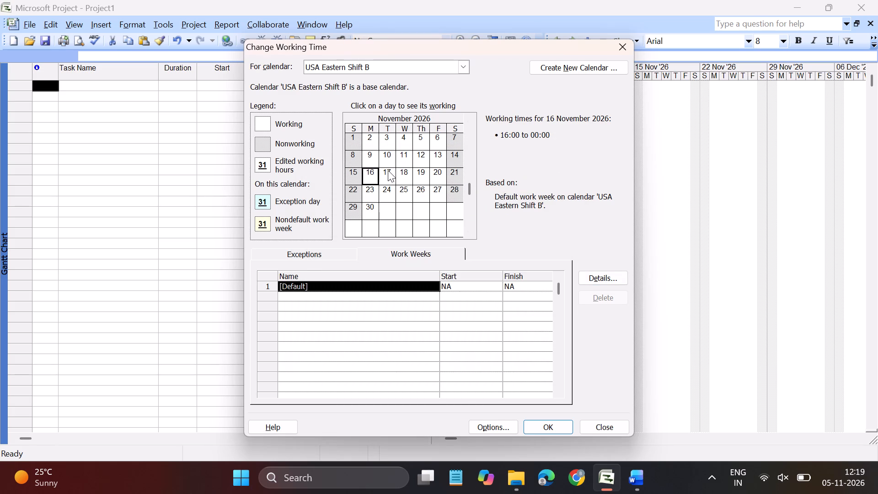
click(388, 170)
click(415, 175)
Save the changes to base calendar USA Eastern Shift B and switch to the 24 Hours calendar.
click(465, 67)
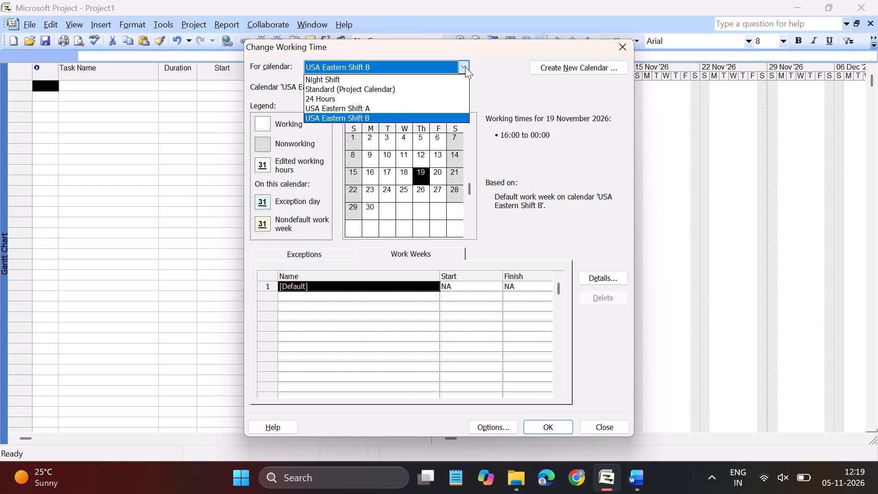
click(353, 94)
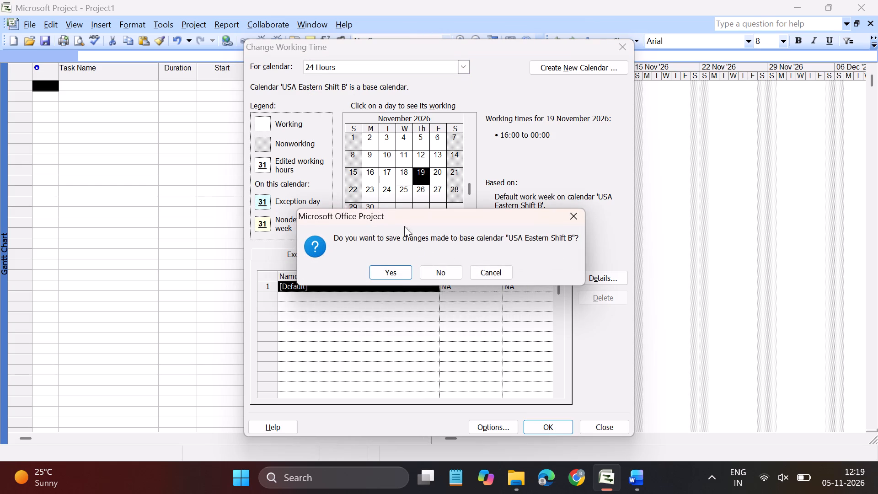
click(392, 276)
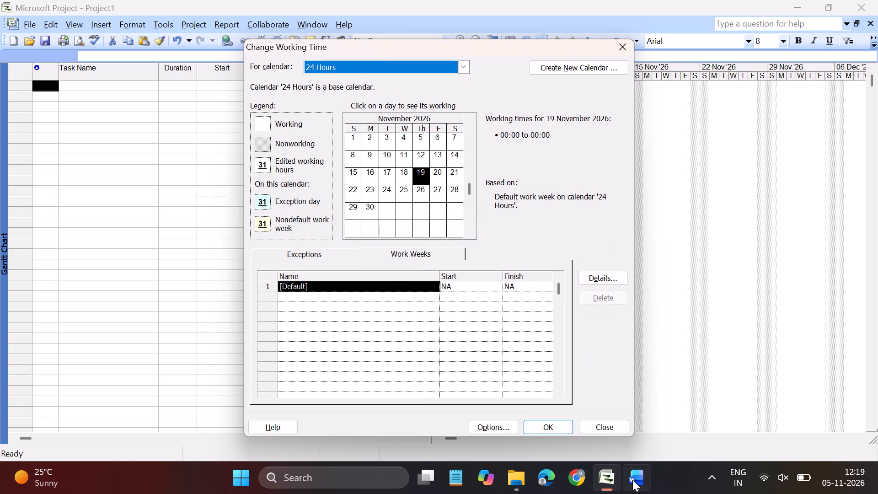
Switch to the Word assignment and copy the calendar name "China Standard Shift C" from the R5 row of the resource table.
click(632, 480)
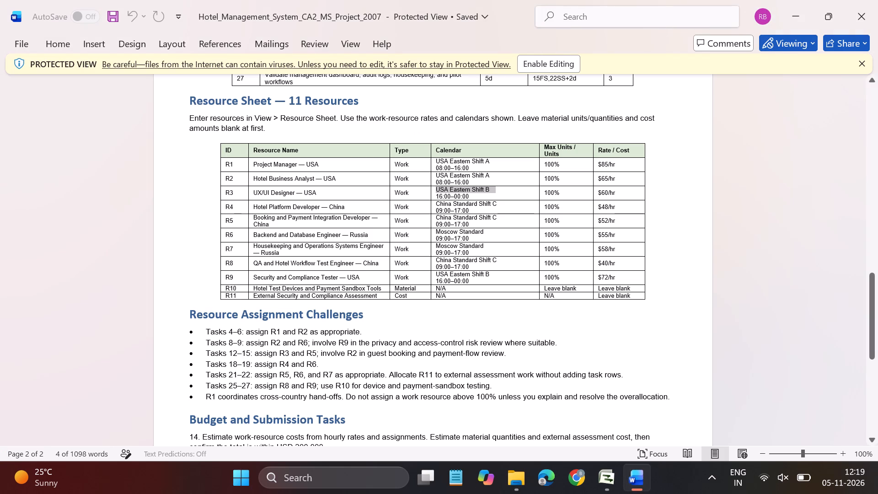
drag(436, 219, 500, 220)
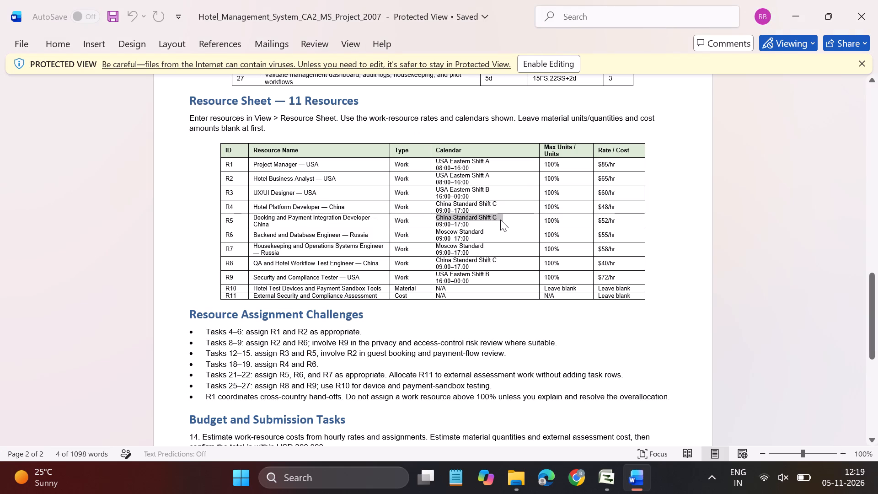
key(ctrl+c)
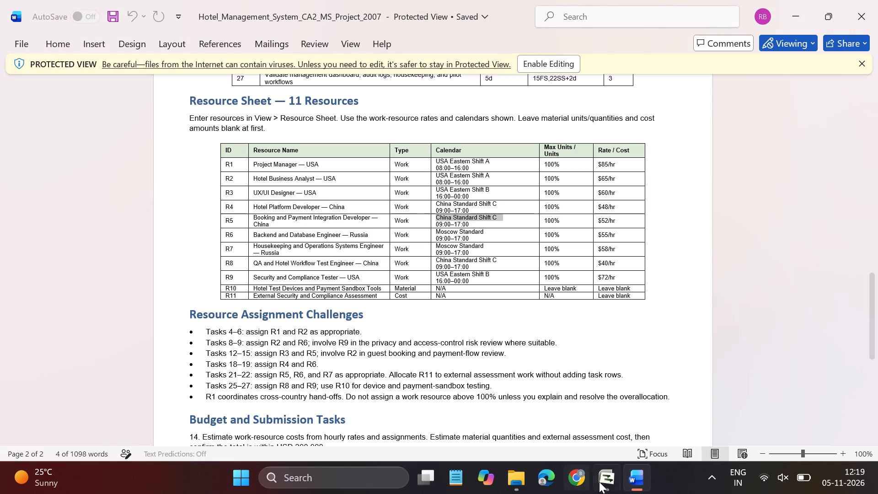
In Microsoft Project, create base calendar "China Standard Shift C" as a copy of 24 Hours.
click(606, 484)
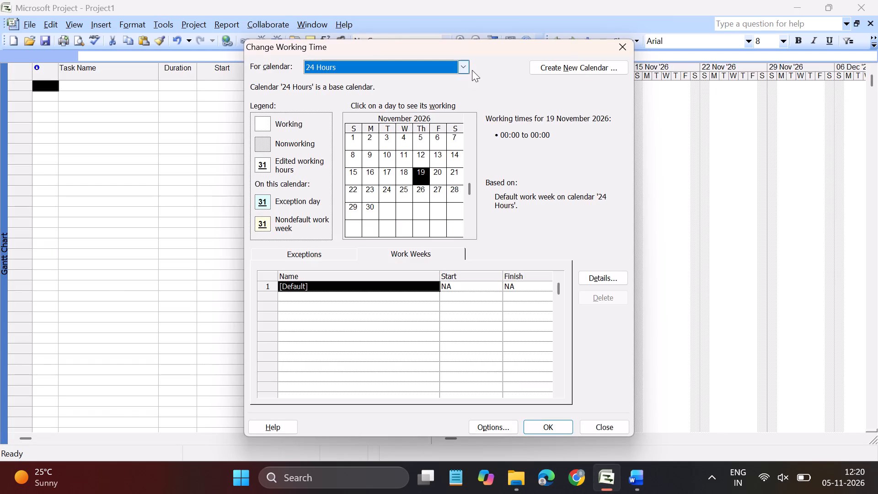
click(568, 73)
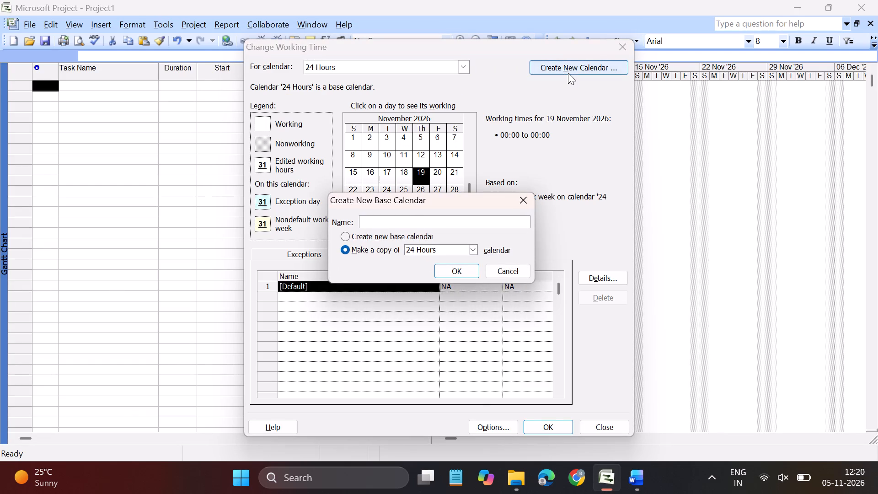
key(ctrl+v)
click(465, 270)
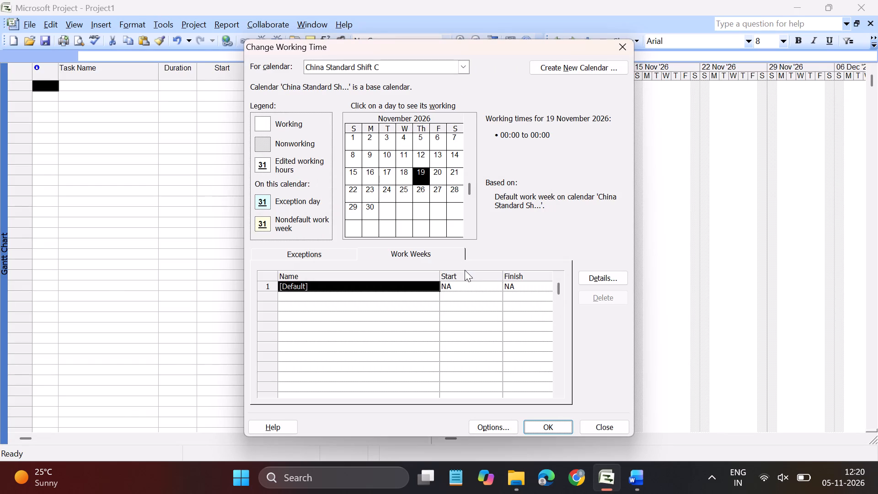
Make Saturday and Sunday nonworking in the default work week of China Standard Shift C.
click(392, 251)
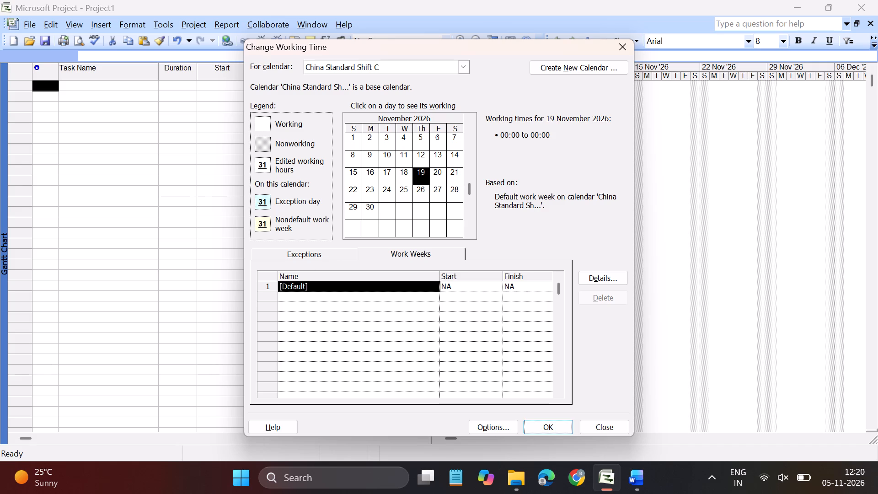
click(269, 288)
click(598, 274)
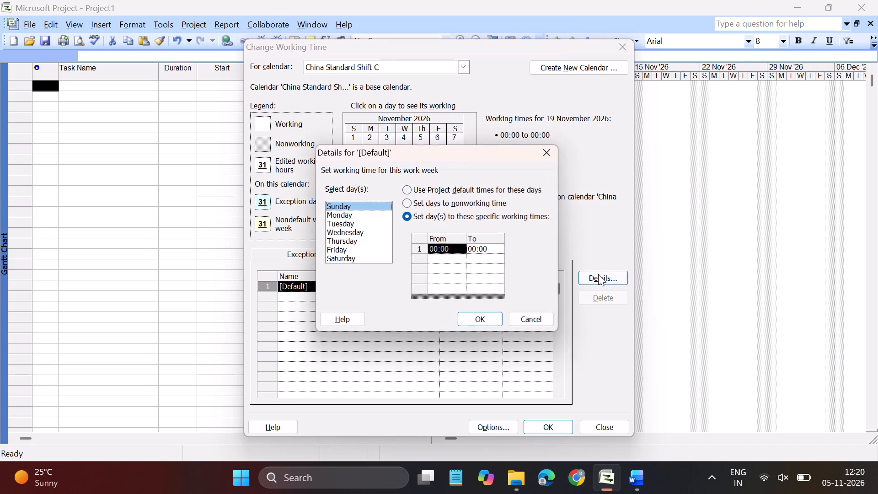
ctrl+click(367, 258)
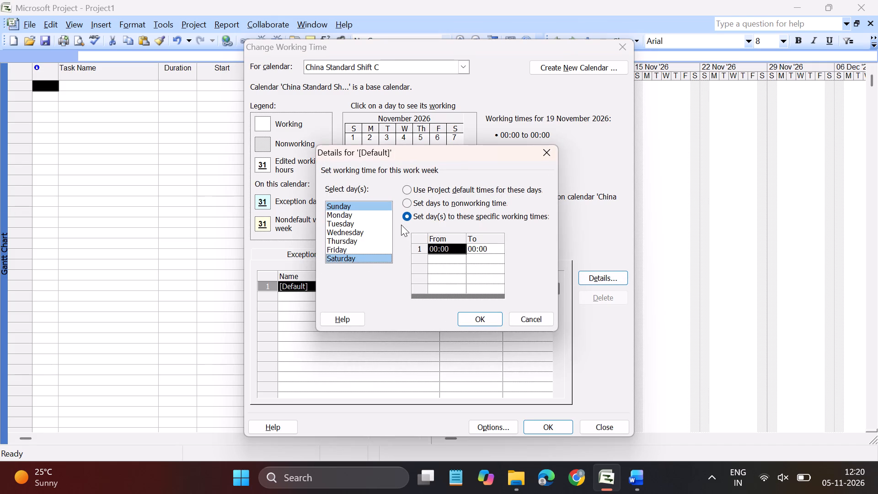
click(405, 204)
click(478, 322)
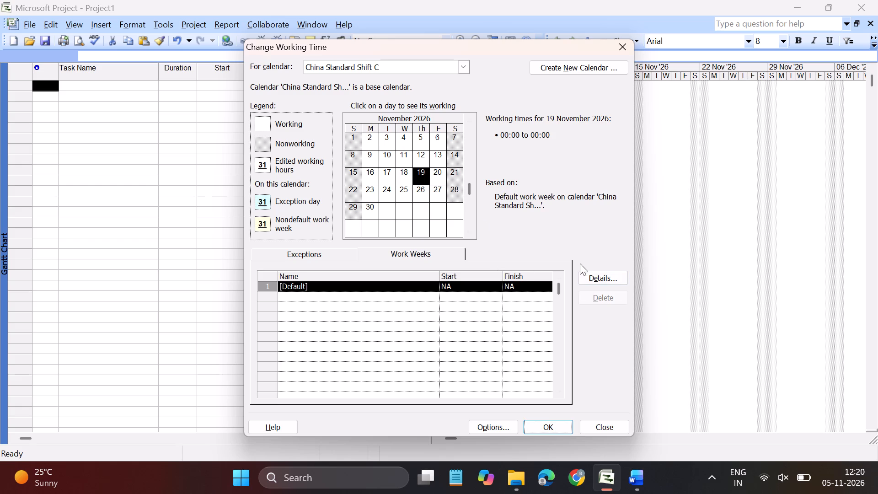
Try to set Monday to Friday working time to 09:00–17:00 in China Standard Shift C's default work week, and check it on November 2026 weekdays.
click(605, 273)
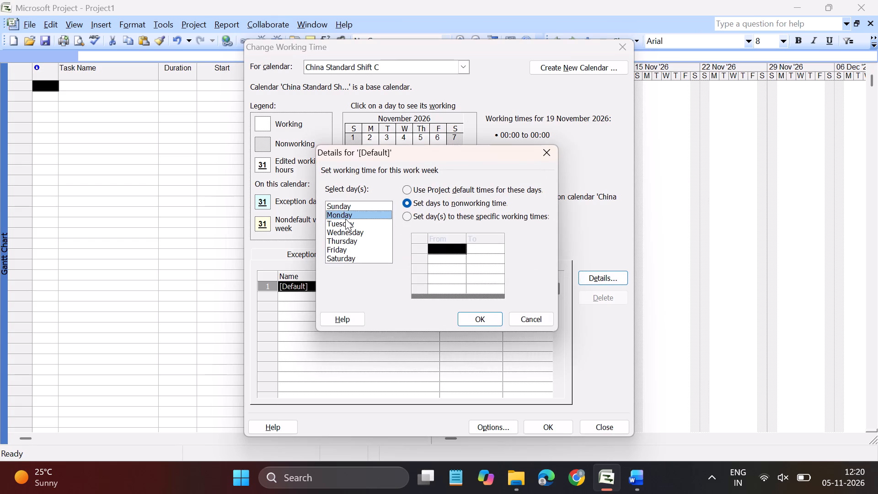
click(345, 219)
ctrl+click(346, 224)
ctrl+click(348, 231)
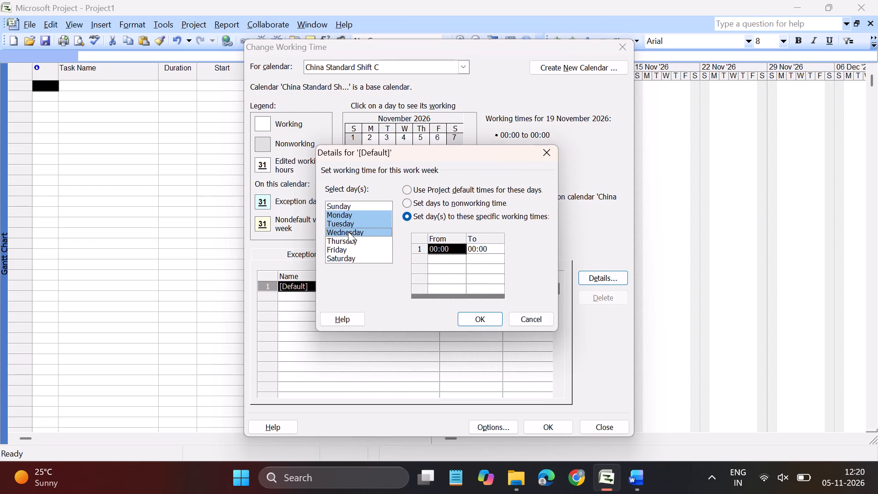
ctrl+click(352, 236)
ctrl+double_click(352, 236)
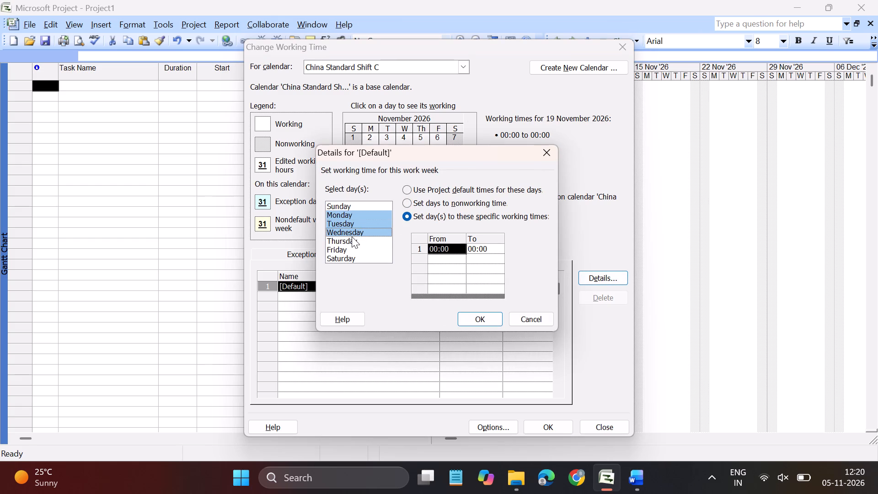
ctrl+click(352, 240)
ctrl+click(352, 251)
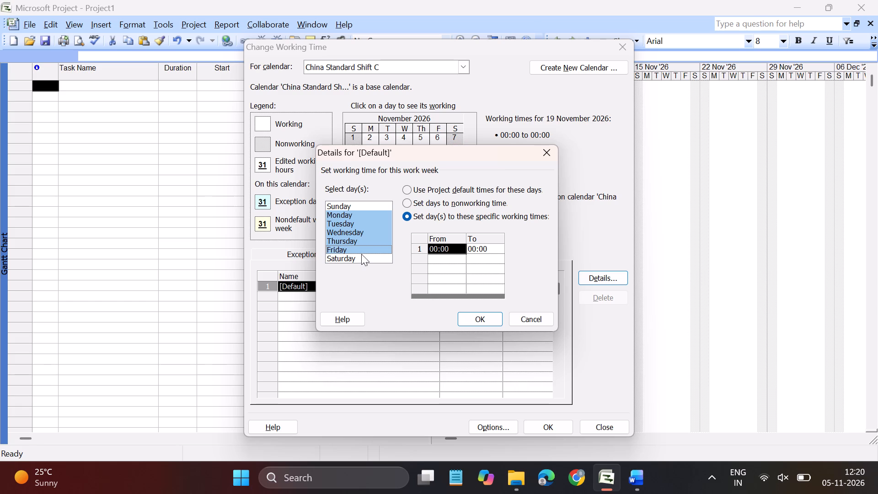
click(450, 252)
key(9)
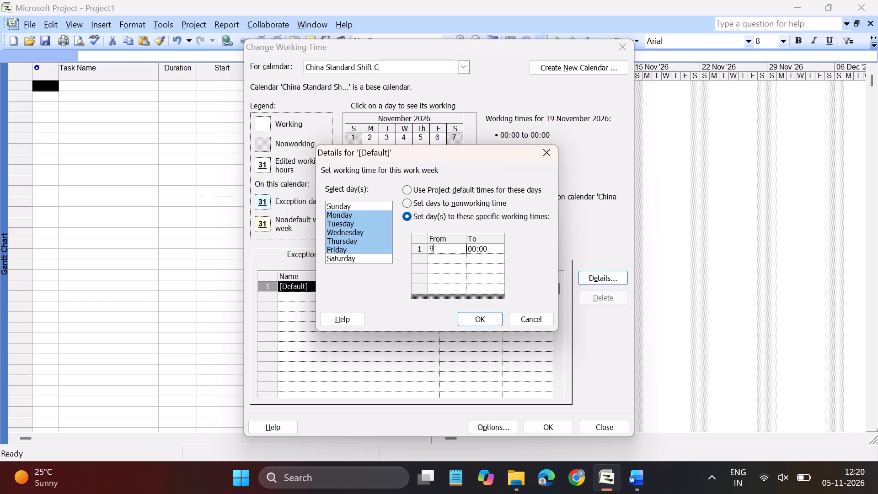
key(Right)
text(17)
click(496, 317)
click(496, 317)
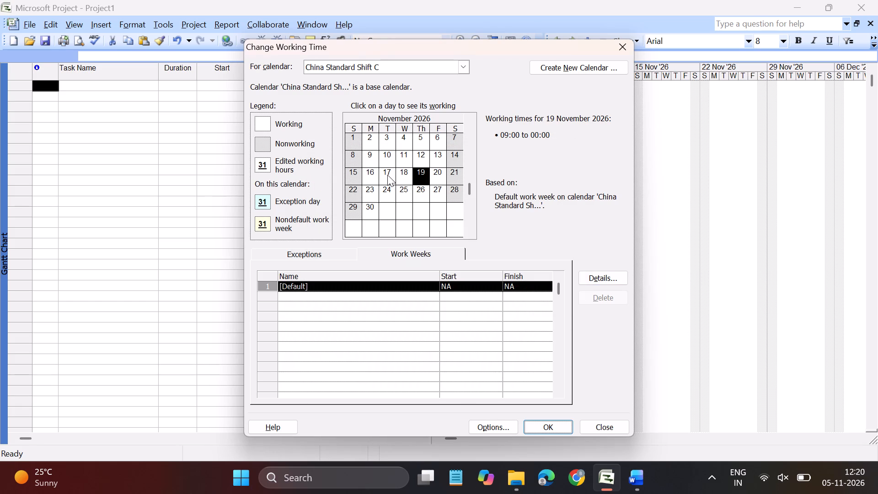
click(387, 175)
click(407, 174)
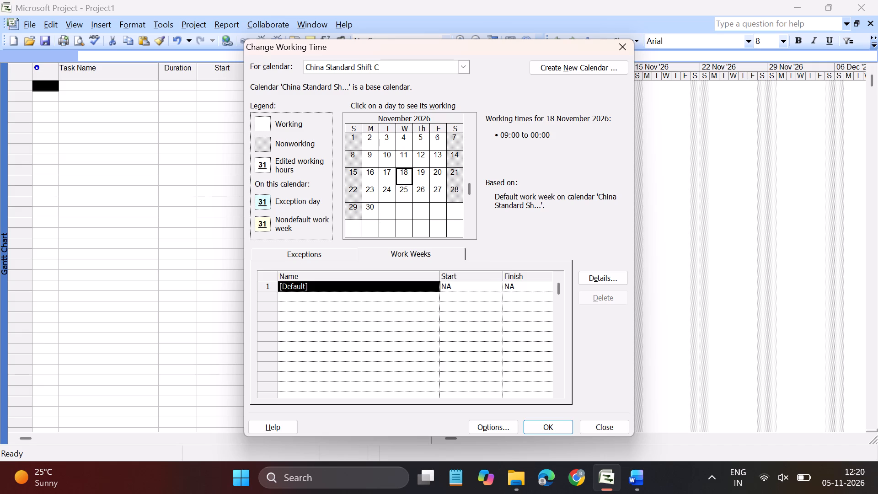
Set the Monday to Friday end time to 17:00 in China Standard Shift C's default work week, and check it on 16 November 2026.
click(267, 290)
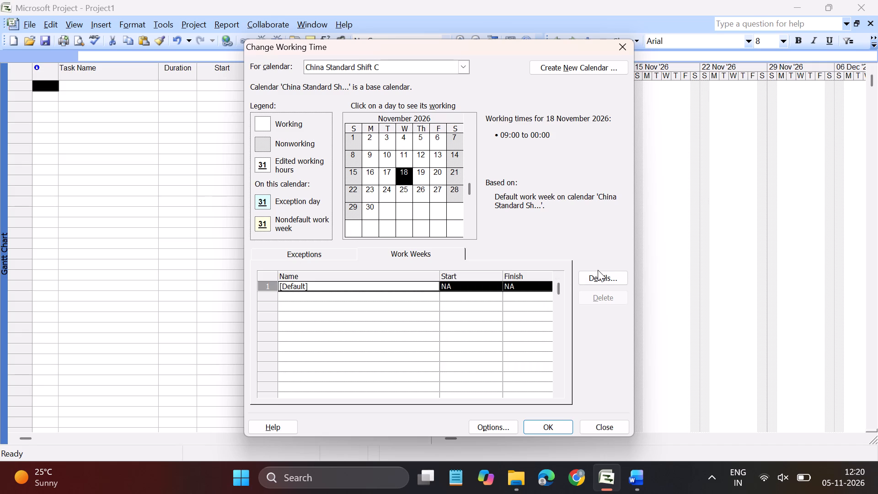
click(598, 270)
click(599, 274)
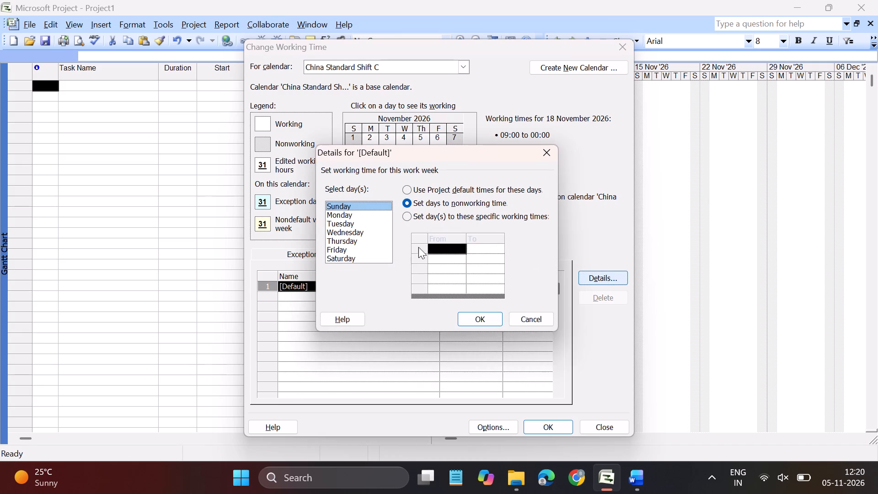
click(370, 213)
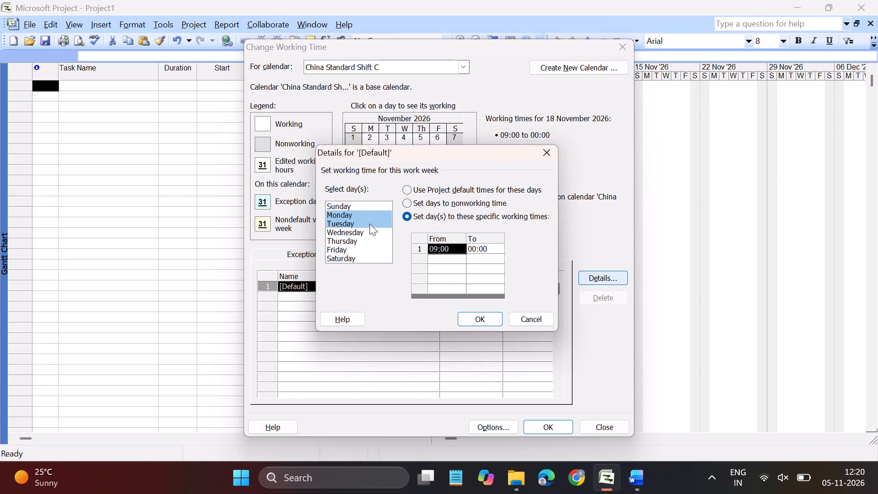
ctrl+click(369, 224)
ctrl+drag(372, 232, 377, 240)
ctrl+click(377, 240)
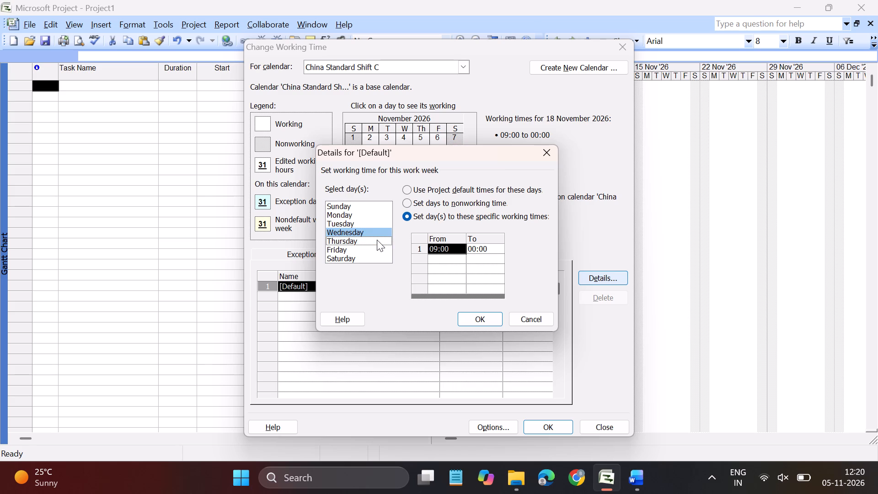
ctrl+click(377, 240)
ctrl+click(378, 247)
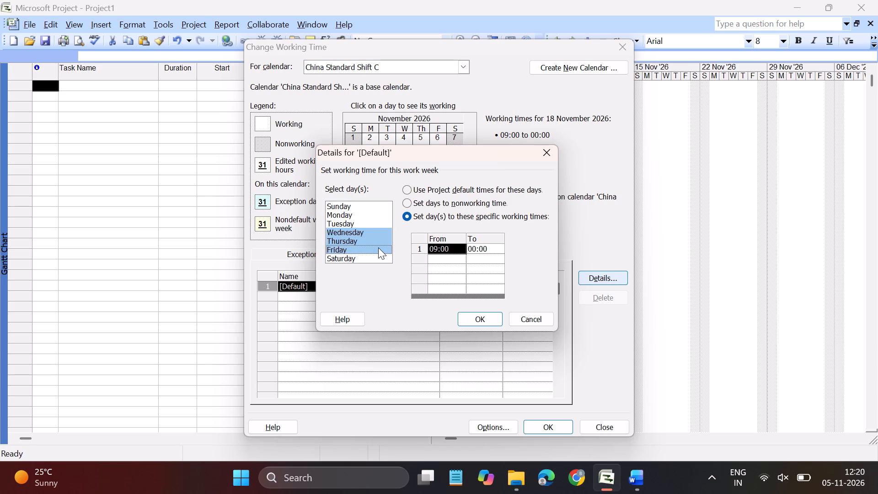
ctrl+click(356, 222)
ctrl+click(350, 218)
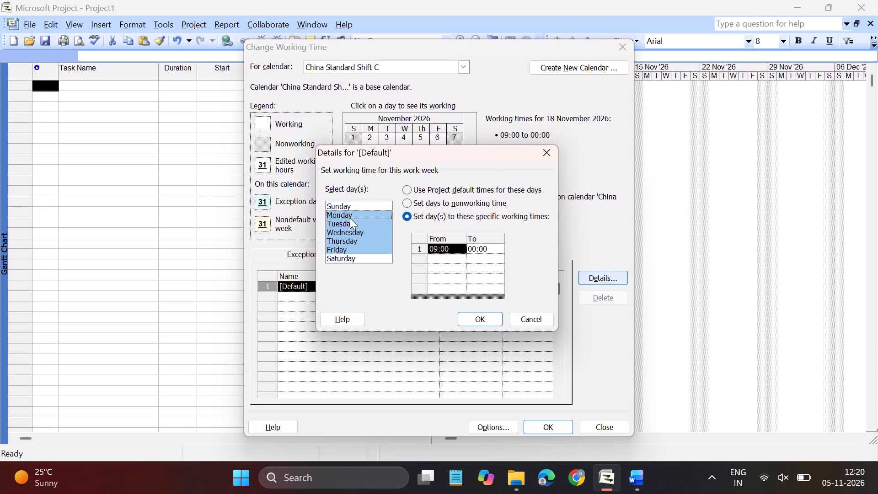
click(488, 248)
text(17)
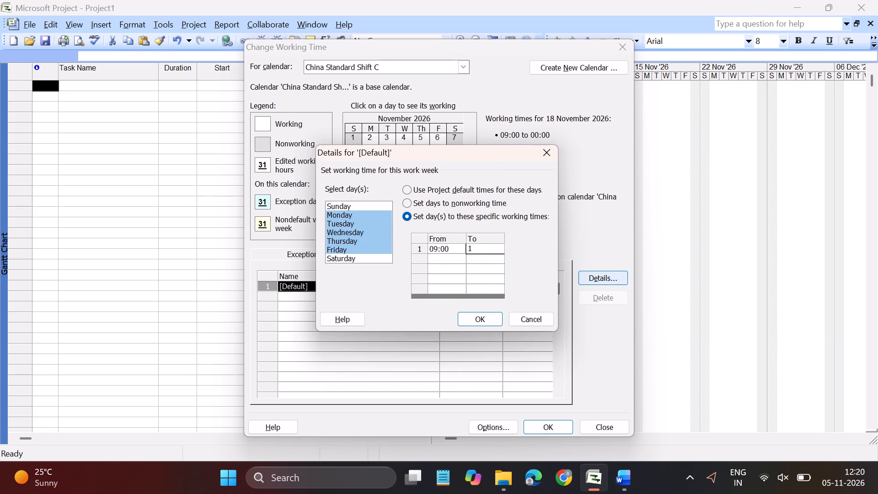
key(Down)
click(470, 320)
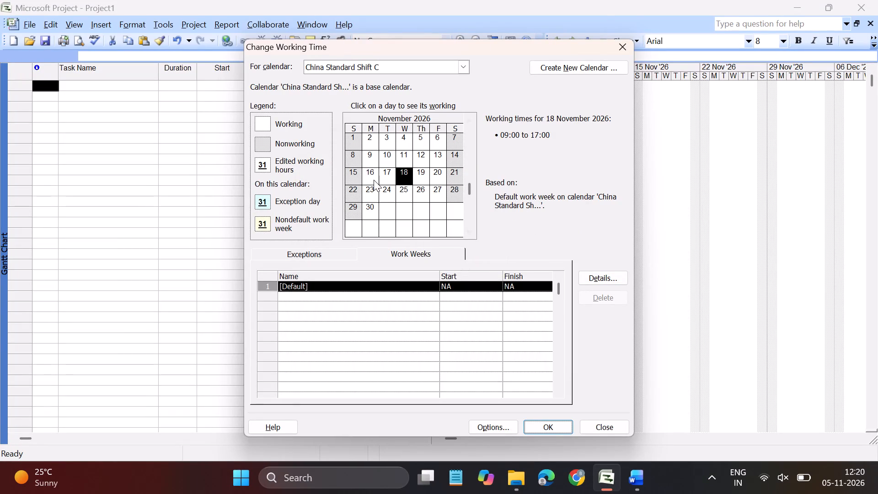
click(374, 180)
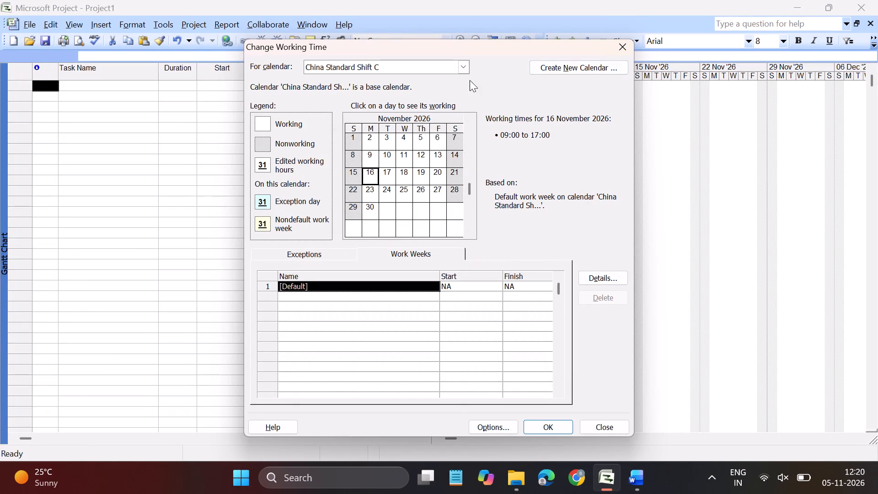
Switch to the Word assignment and copy the calendar name "Moscow Standard" from the R6 row of the resource table.
click(626, 481)
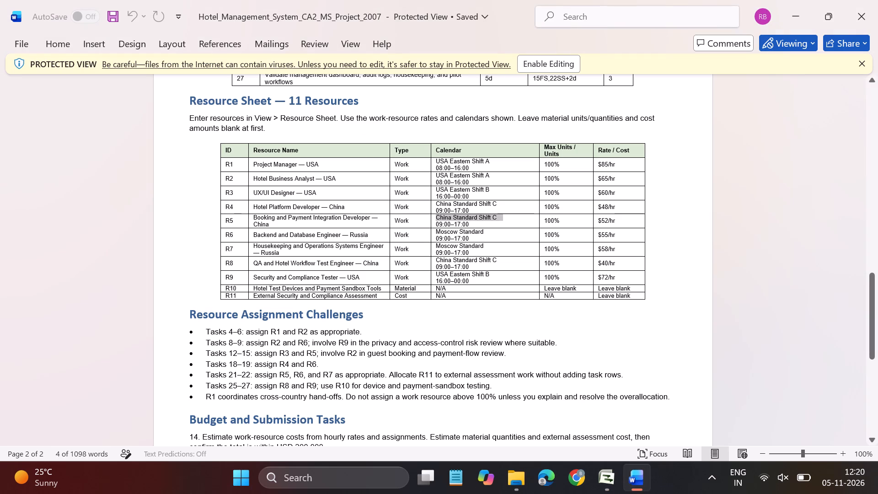
drag(483, 233, 437, 232)
key(ctrl+c)
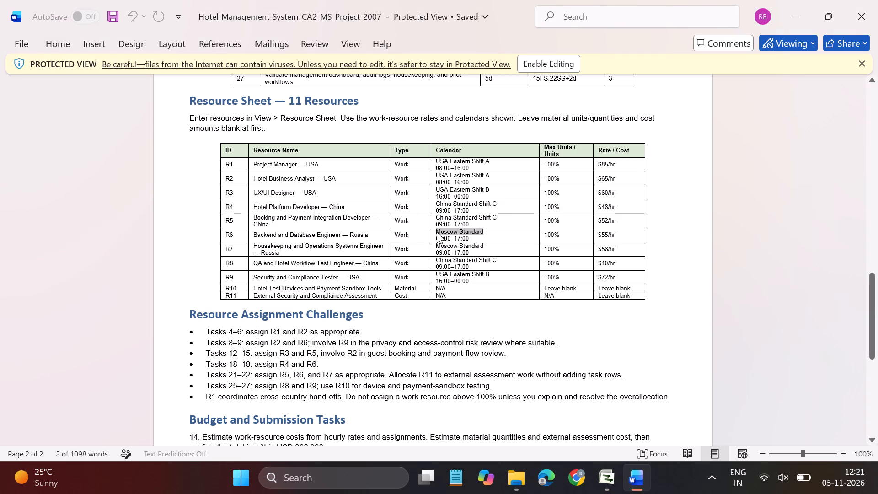
In Microsoft Project, save the China Standard Shift C changes and create base calendar "Moscow Standard" as a copy of 24 Hours.
click(609, 484)
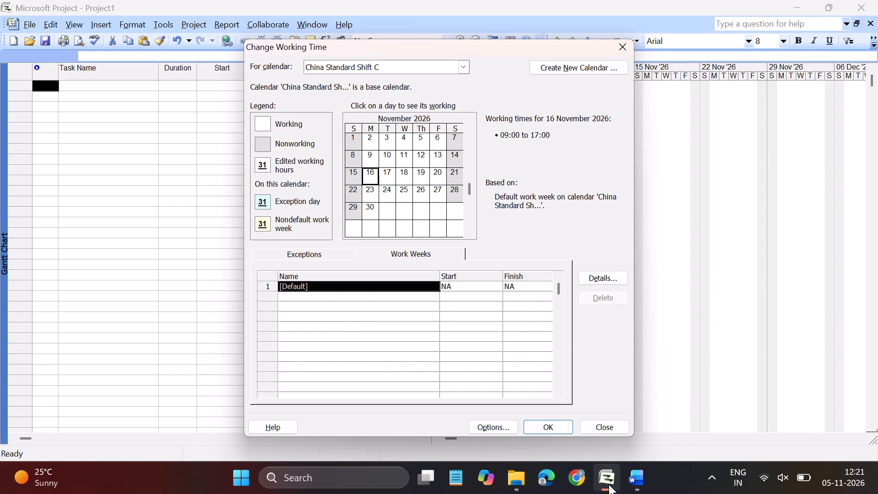
click(469, 71)
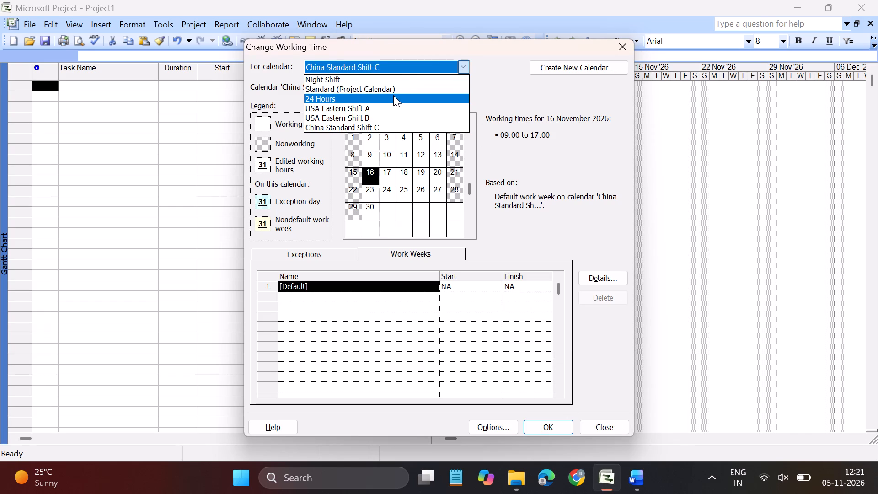
click(389, 95)
click(397, 270)
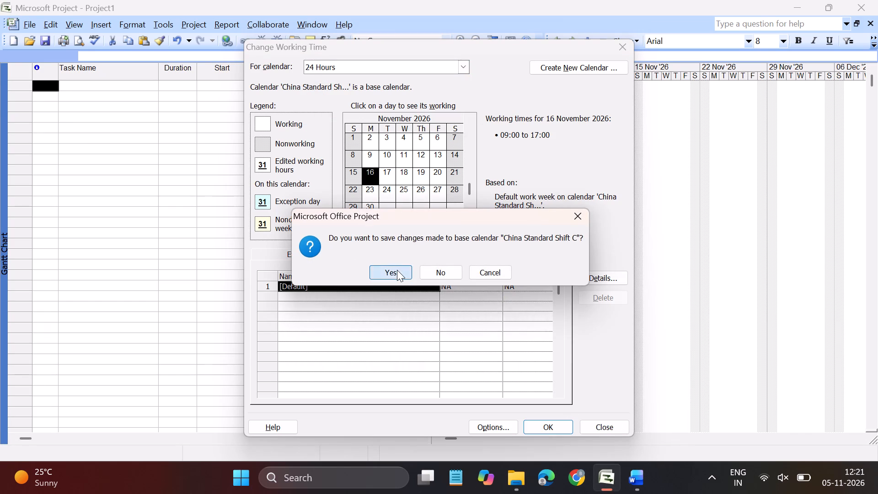
click(584, 68)
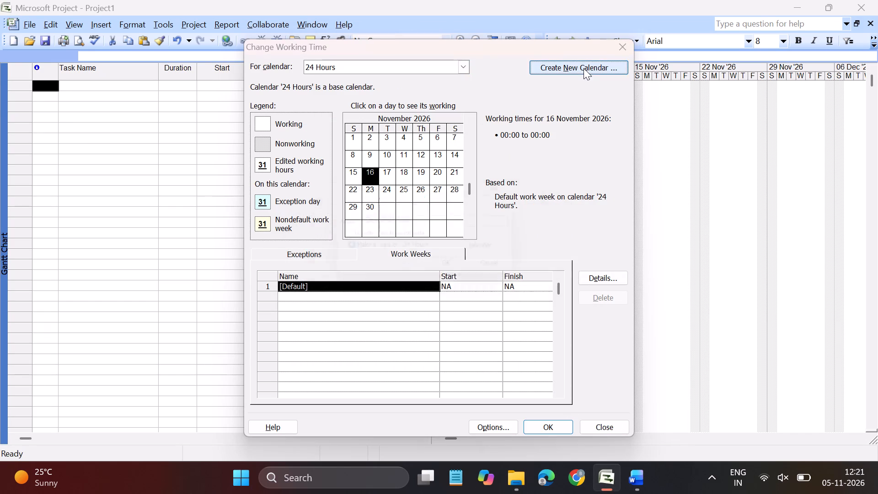
key(ctrl+v)
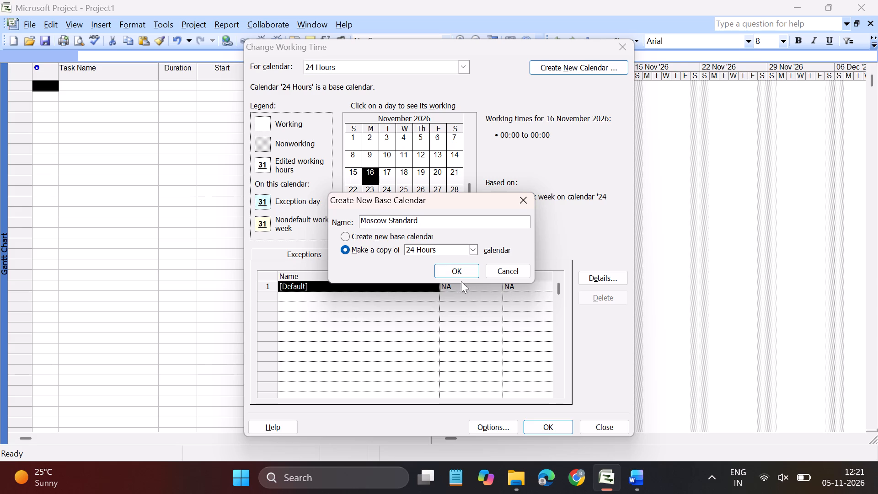
click(466, 272)
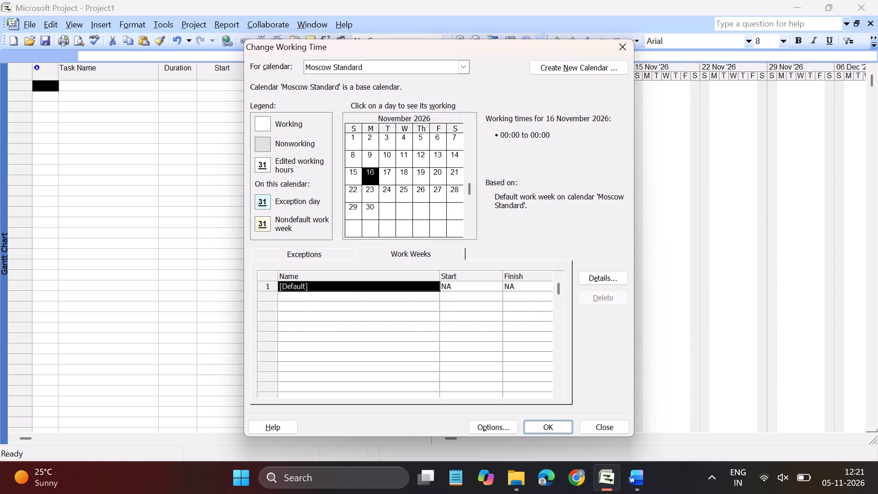
Make Saturday and Sunday nonworking in the default work week of Moscow Standard.
click(419, 251)
click(266, 288)
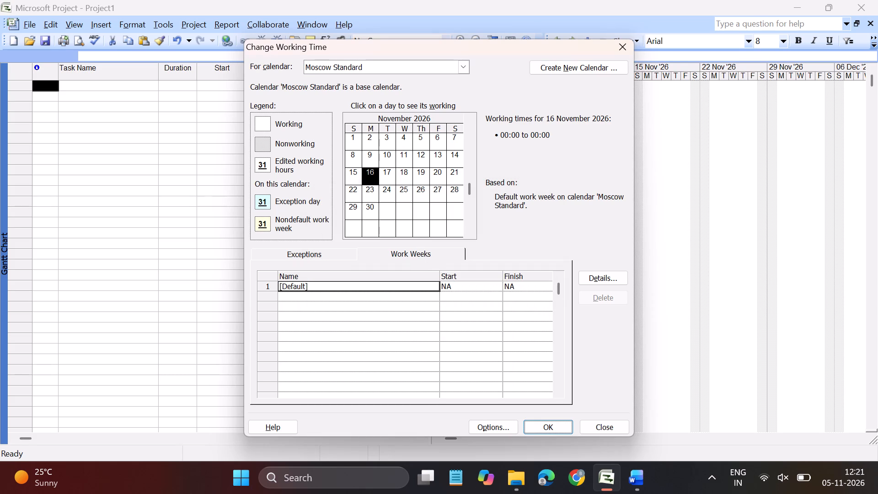
click(619, 275)
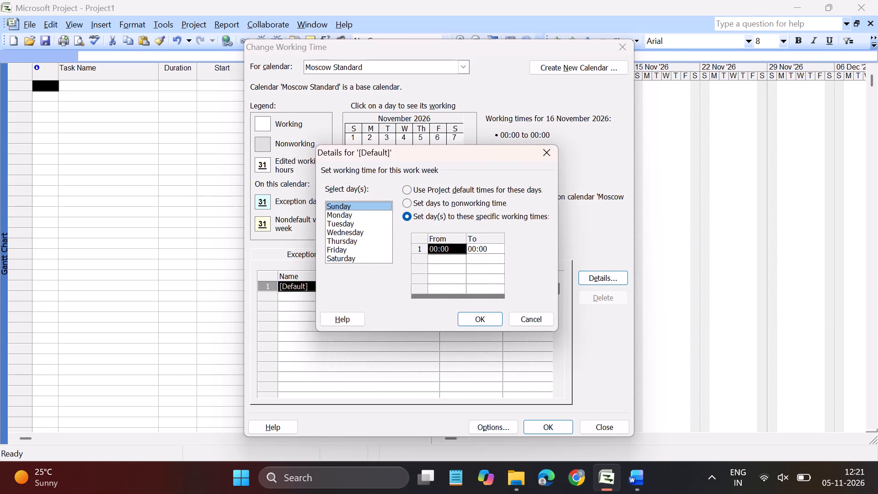
click(362, 257)
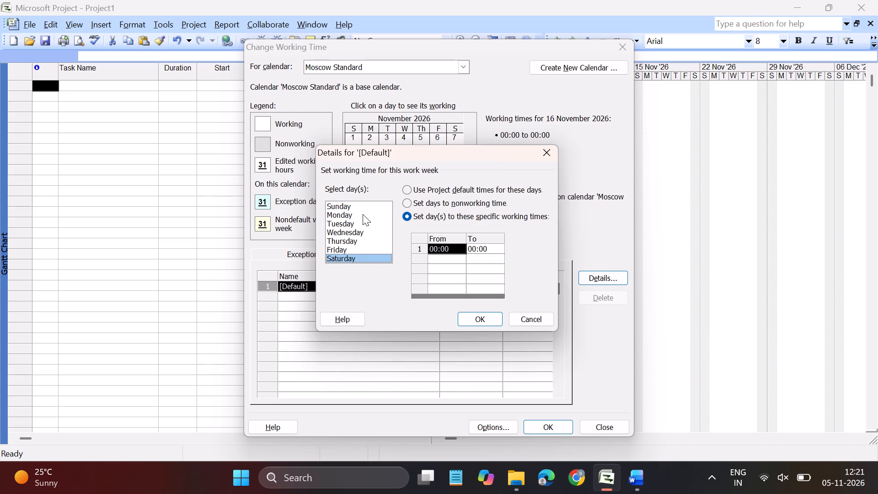
ctrl+click(361, 211)
ctrl+click(357, 209)
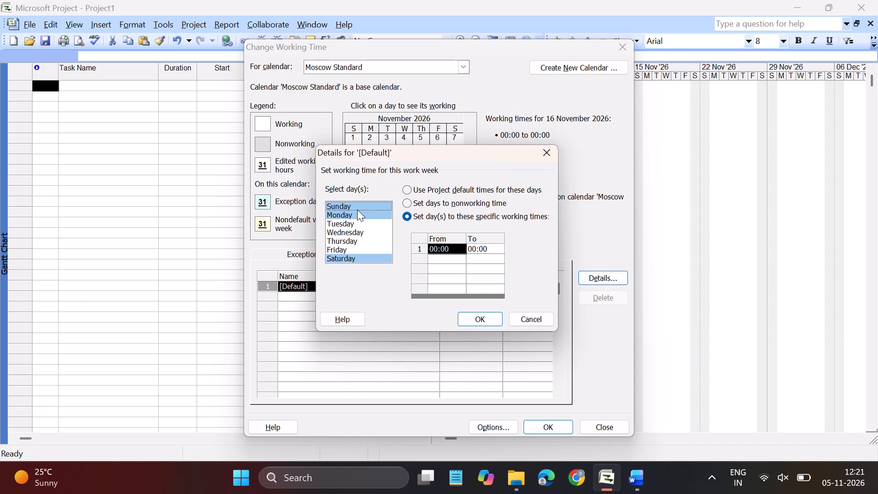
ctrl+click(357, 215)
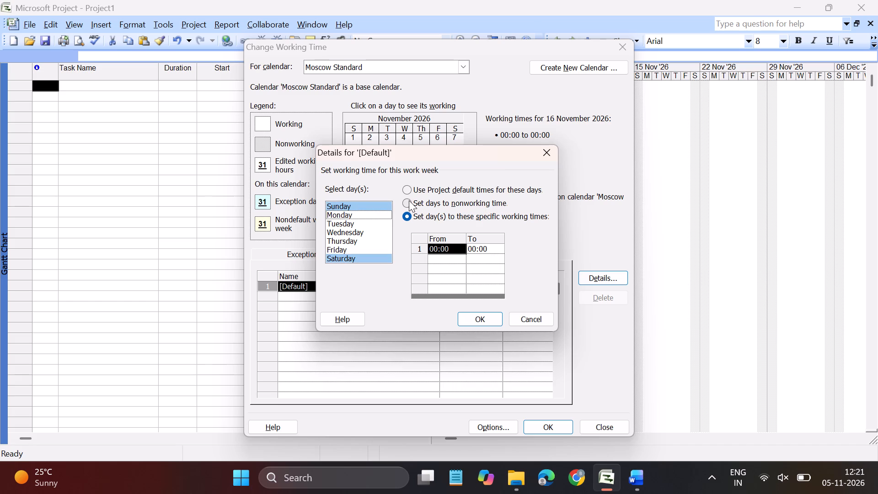
click(409, 200)
click(475, 319)
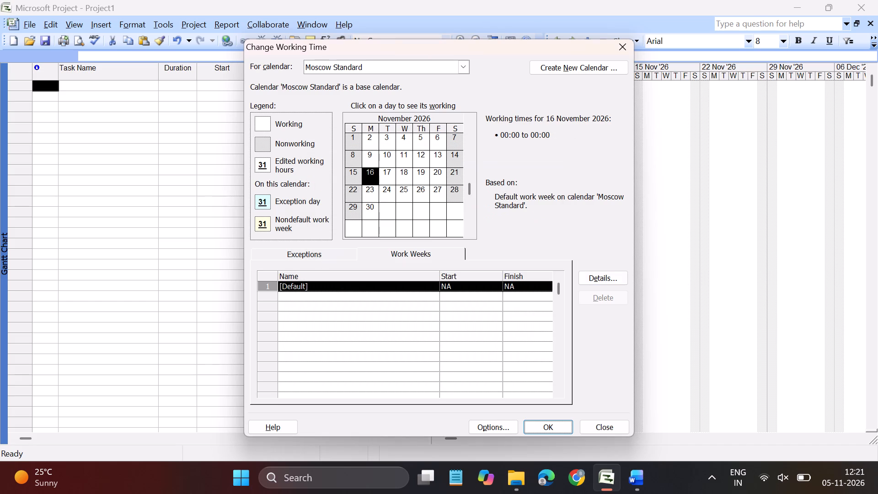
Set Monday to Friday working time to 09:00–17:00 in Moscow Standard's default work week, check late November 2026 weekdays, and save the calendar changes.
click(586, 278)
click(349, 215)
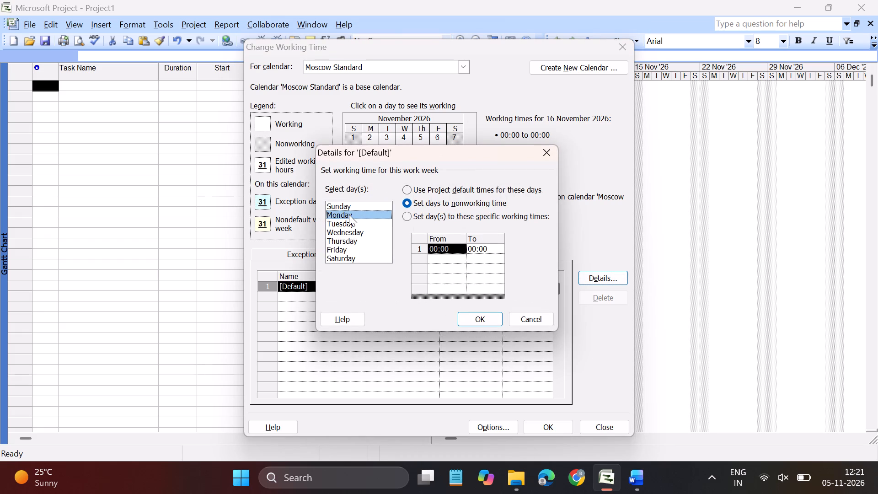
ctrl+click(353, 220)
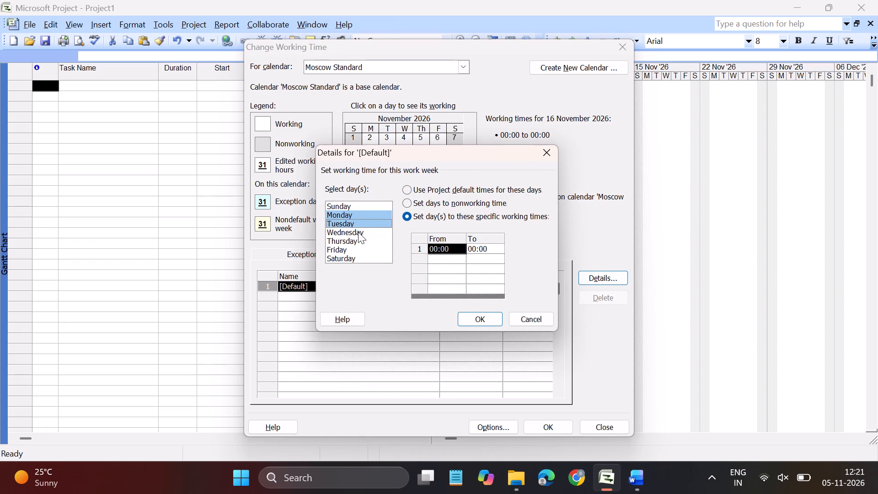
ctrl+click(358, 232)
ctrl+click(358, 244)
ctrl+click(358, 251)
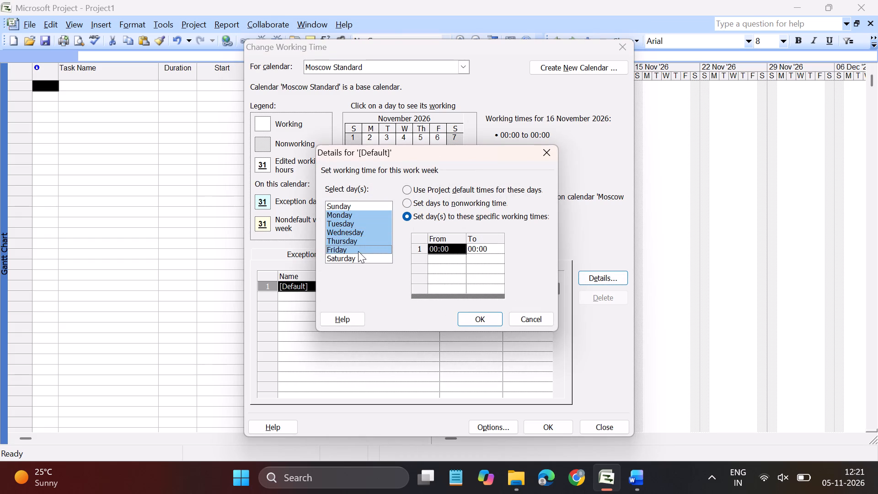
click(439, 254)
key(Up)
key(9)
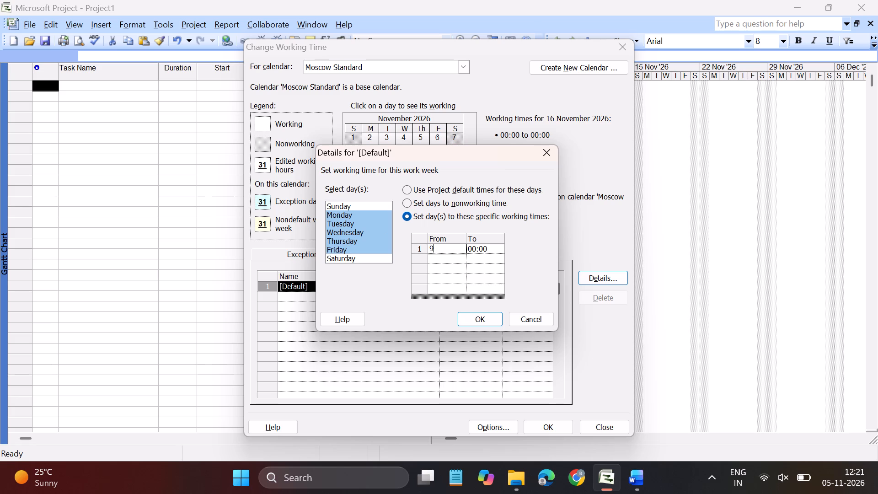
key(Right)
text(17)
key(Down)
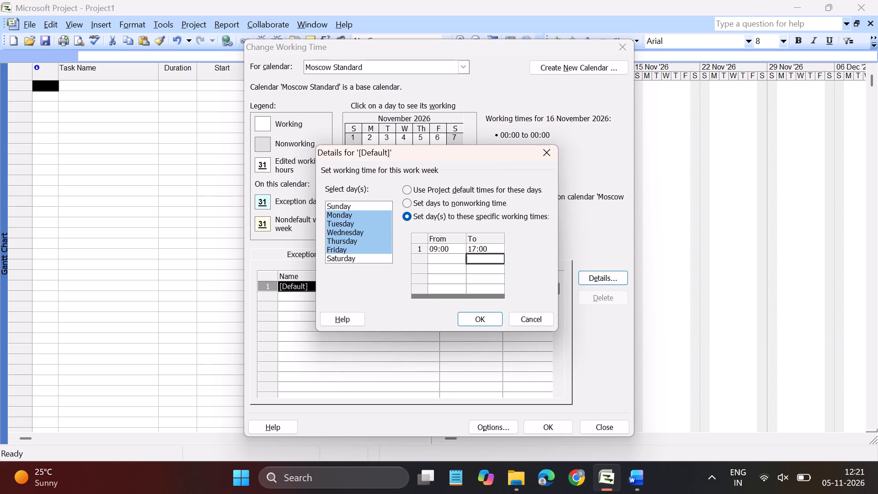
click(474, 315)
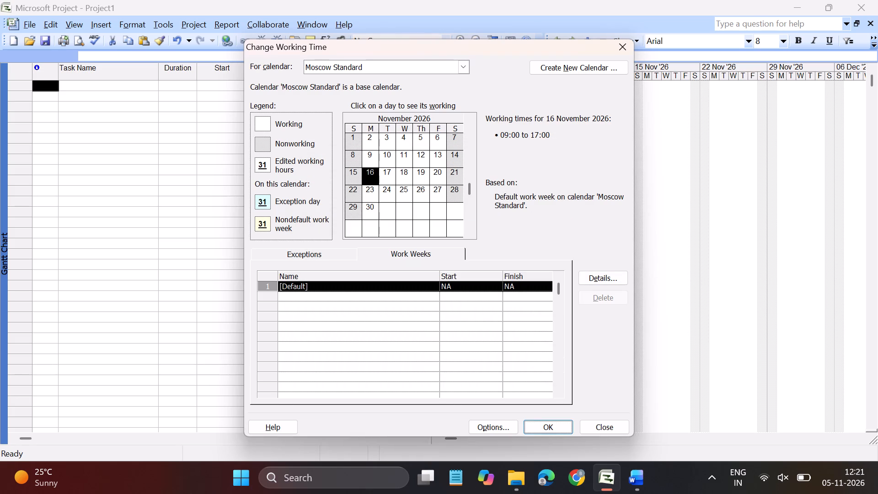
click(381, 187)
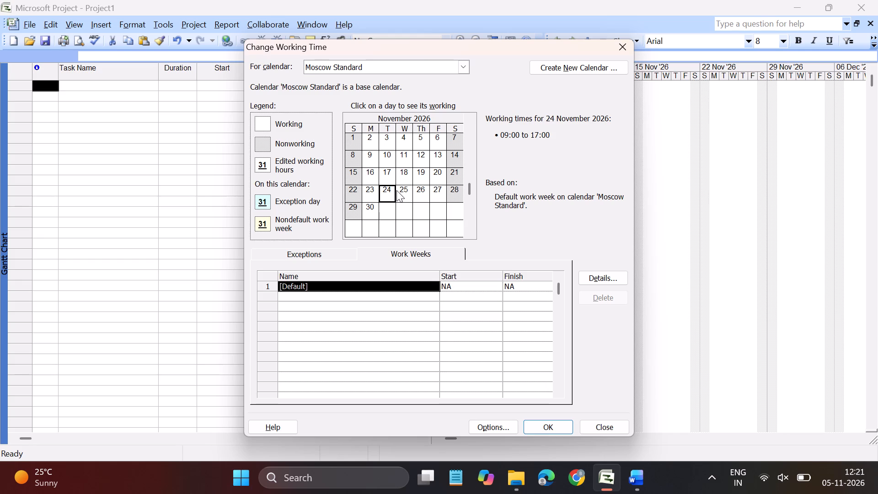
click(396, 190)
click(557, 429)
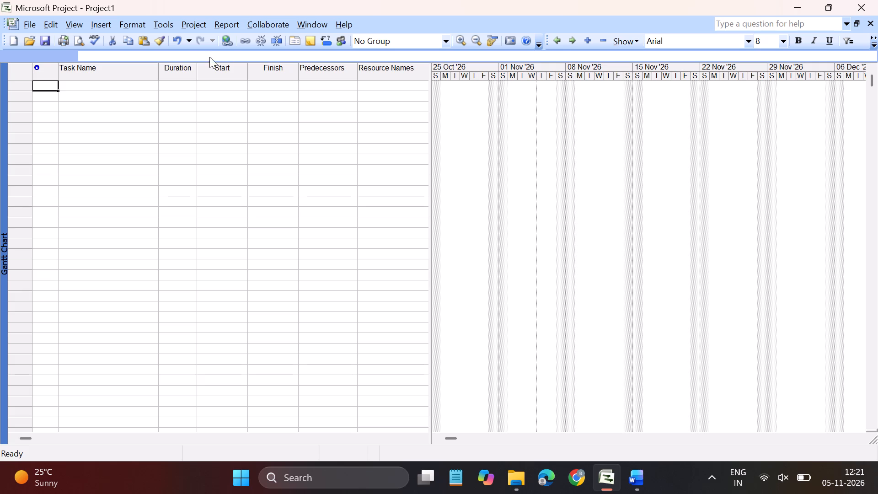
Switch to the Word assignment and read through the Resource Assignment Challenges and the Budget and Submission Tasks.
click(633, 487)
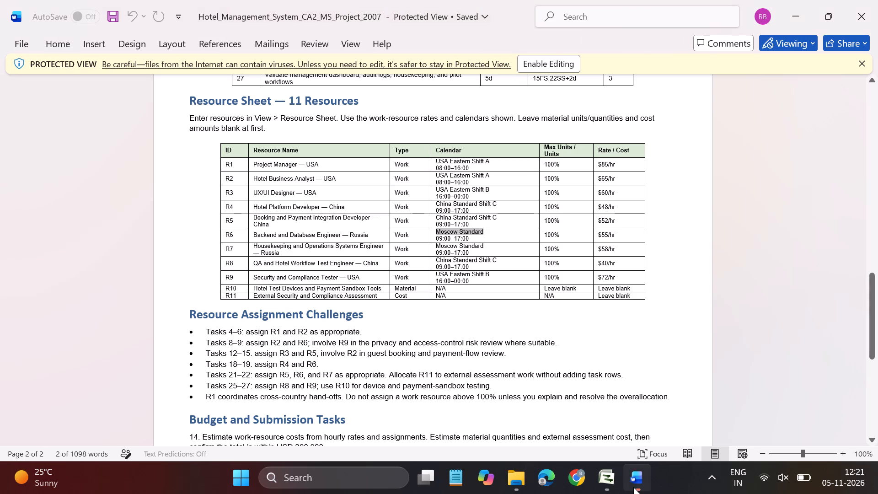
click(495, 322)
scroll(495, 322, down, 1)
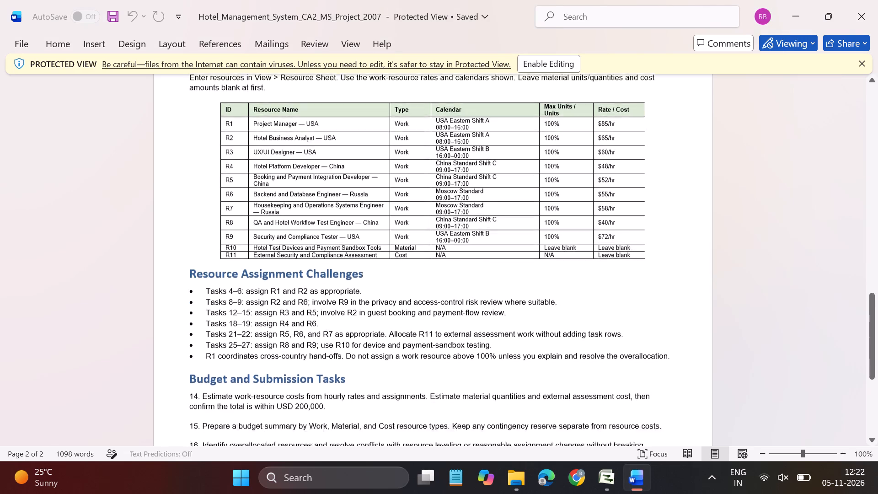
scroll(495, 322, down, 1)
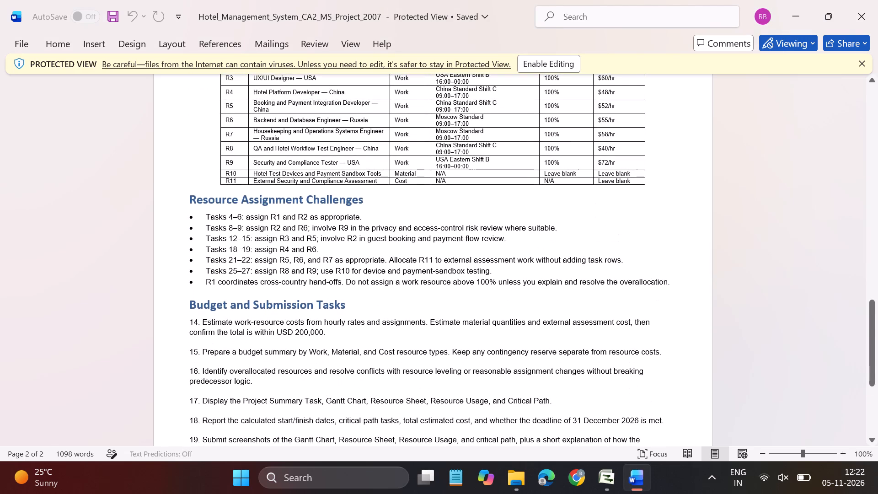
scroll(495, 322, down, 2)
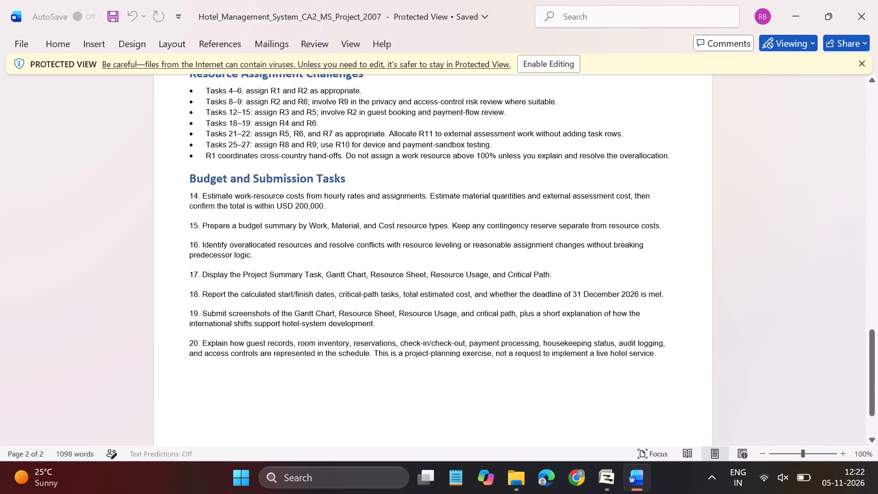
scroll(495, 322, down, 1)
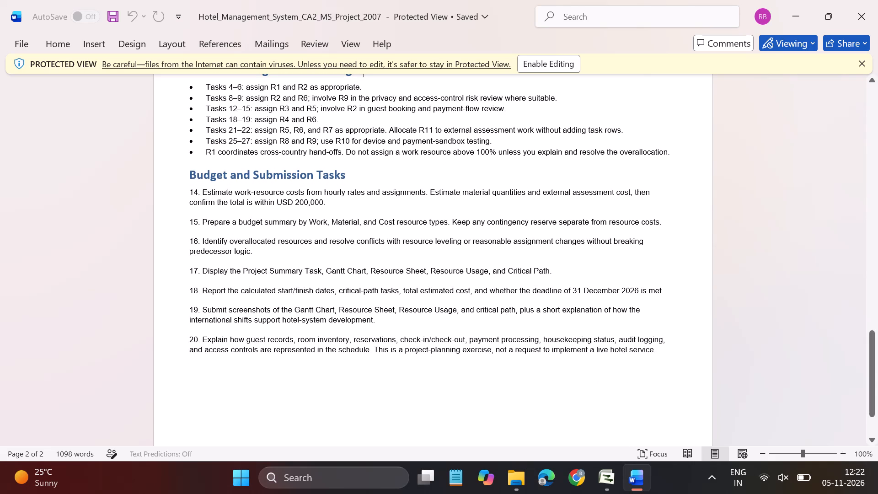
scroll(495, 322, down, 1)
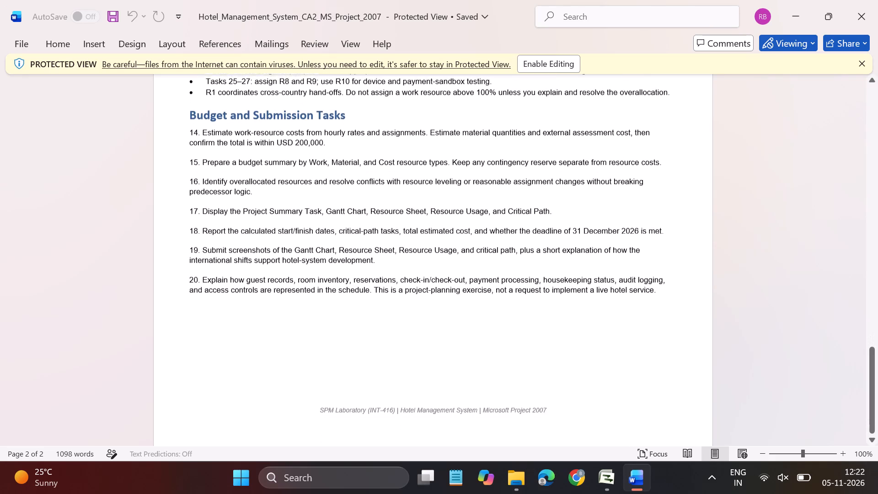
scroll(495, 322, down, 3)
scroll(495, 322, up, 2)
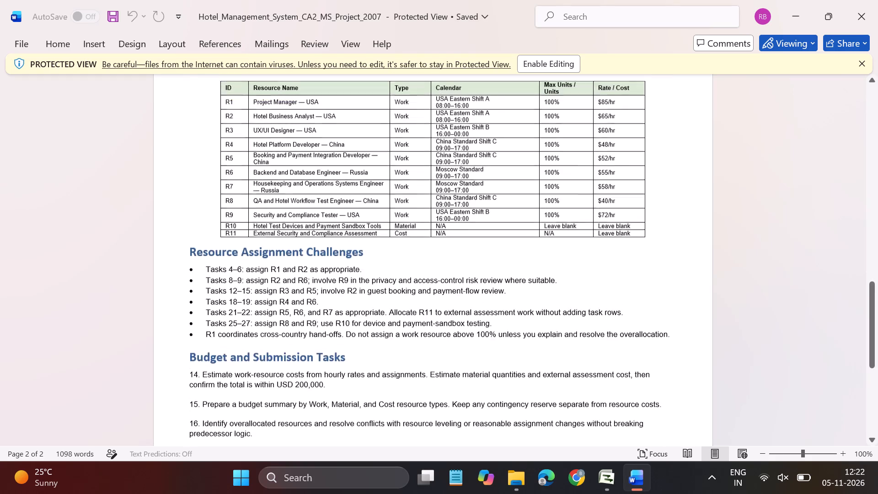
Go back through the assignment's Task Table and numbered project requirements, including the calendar and shift rules.
scroll(495, 322, up, 1)
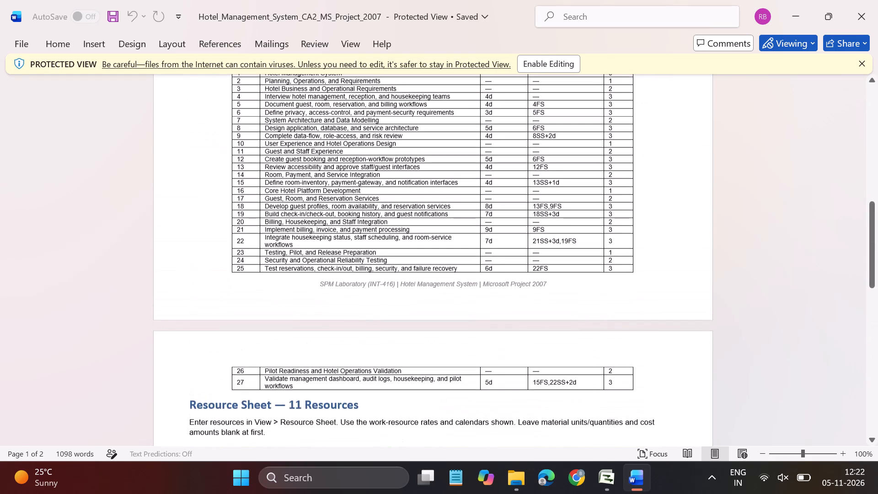
scroll(495, 322, up, 1)
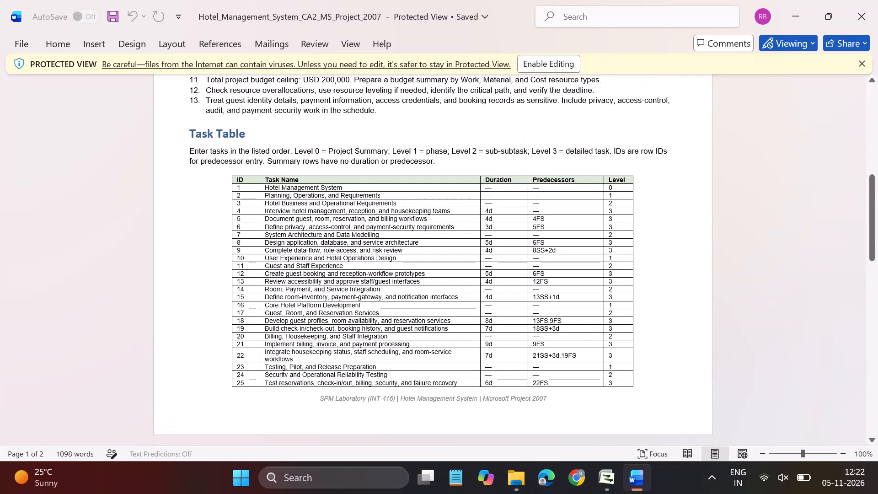
scroll(495, 322, up, 1)
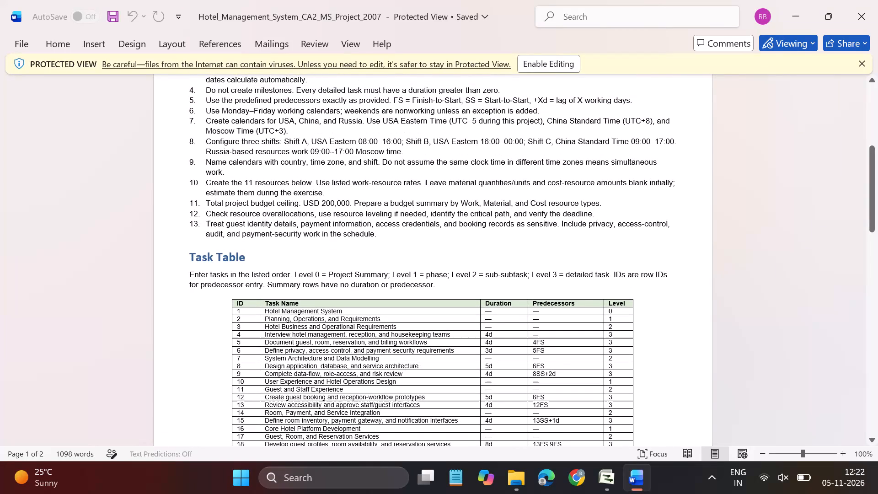
Switch to Google Chrome and begin entering the web.whatsapp.com address in the new tab.
click(572, 489)
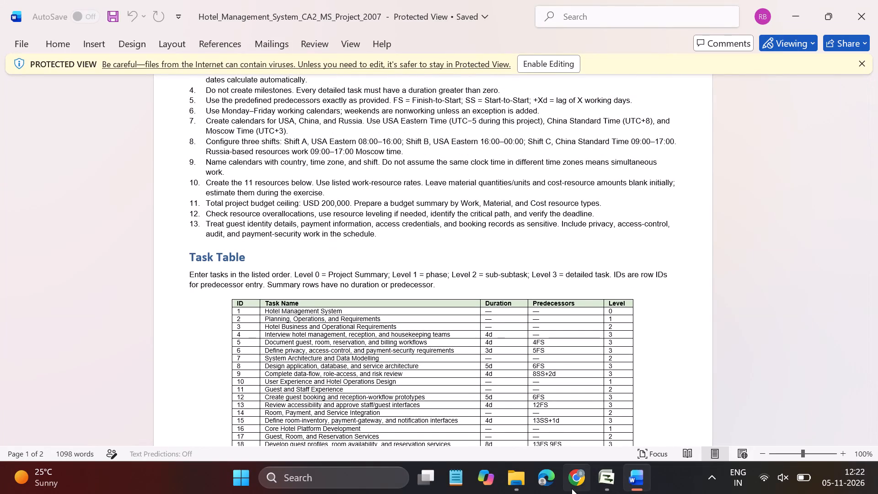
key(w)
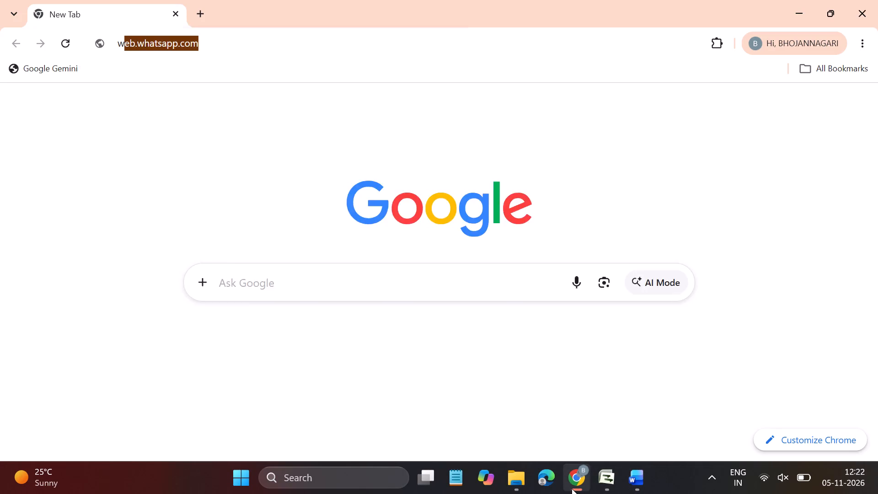
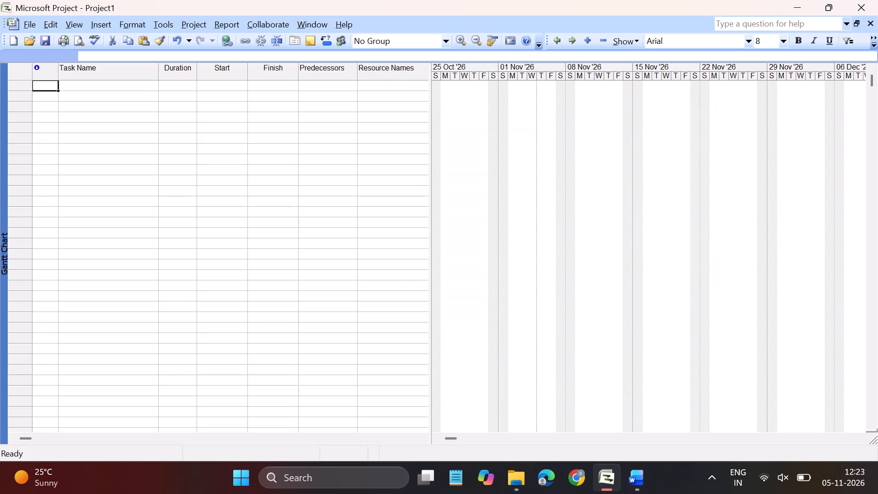
Paste the copied task names, Hotel Management System through Validate management dashboard, into the Task Name column in Microsoft Project from row 1.
key(Right)
key(ctrl+v)
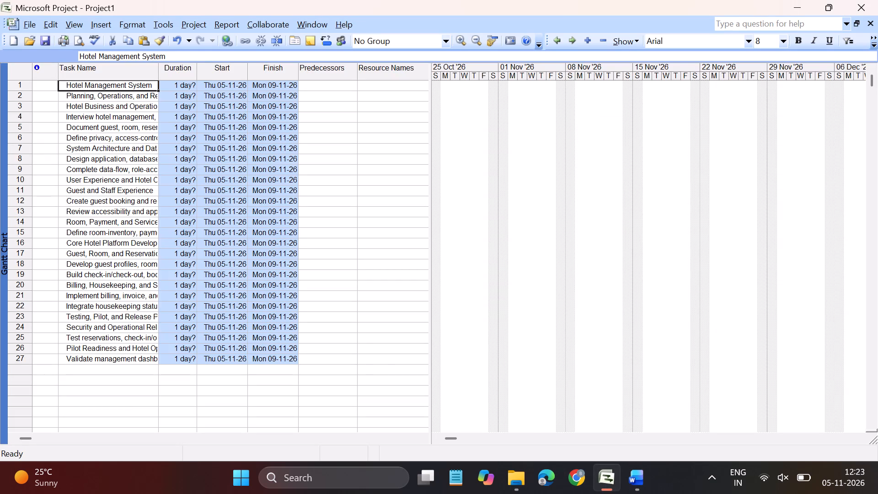
Indent tasks 2 to 27 one level under the Hotel Management System project summary.
drag(20, 97, 23, 316)
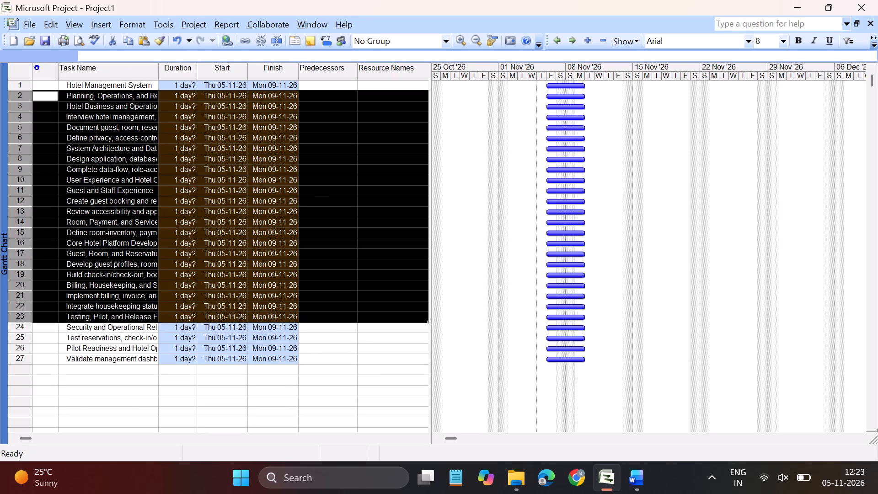
drag(23, 316, 18, 366)
click(109, 390)
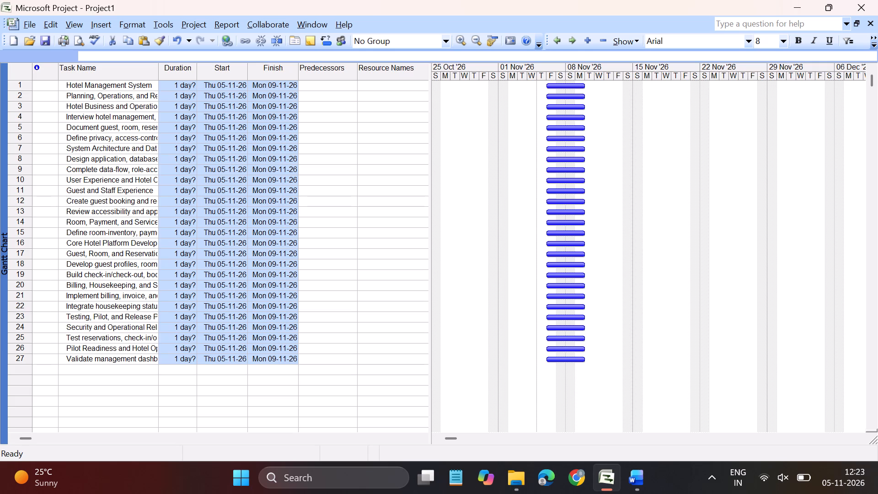
drag(16, 93, 17, 174)
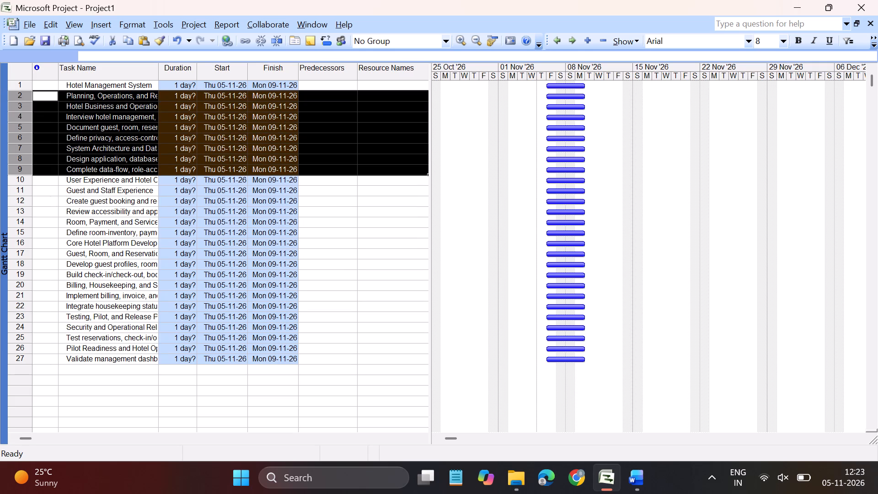
drag(17, 174, 26, 356)
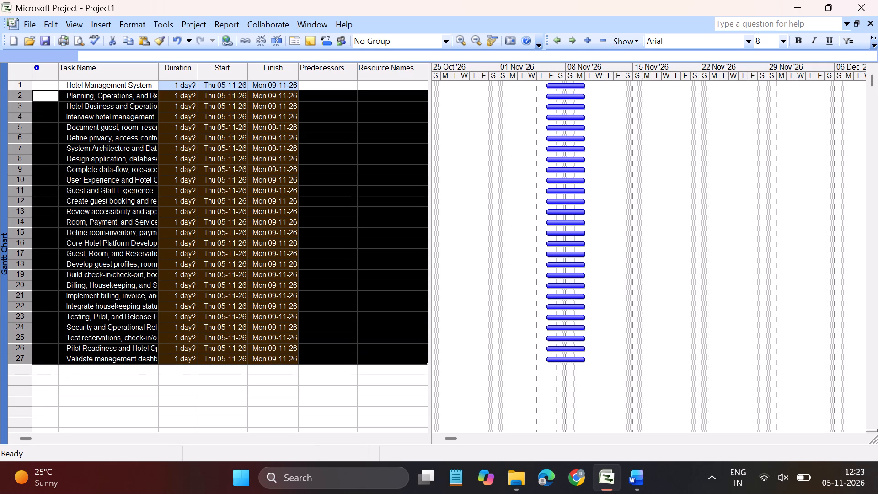
click(572, 40)
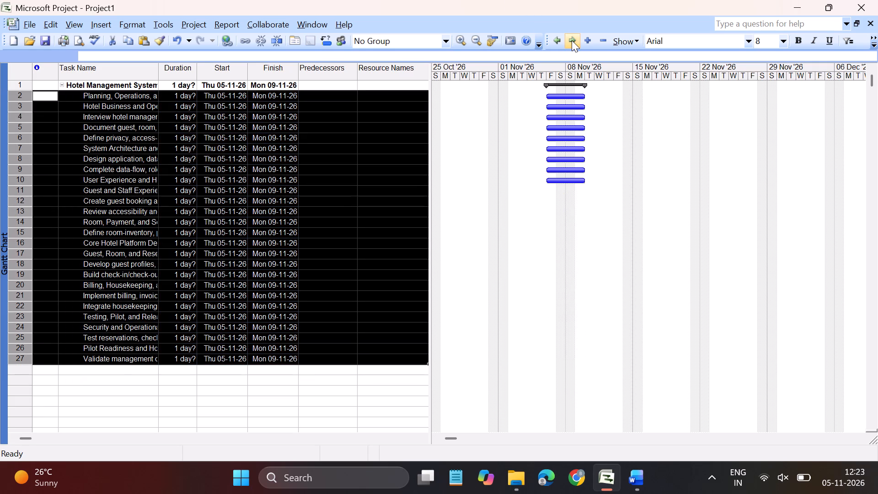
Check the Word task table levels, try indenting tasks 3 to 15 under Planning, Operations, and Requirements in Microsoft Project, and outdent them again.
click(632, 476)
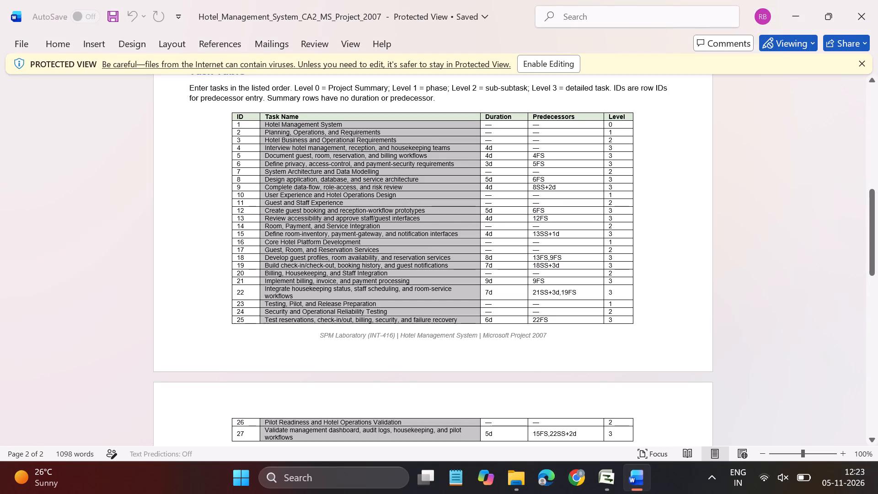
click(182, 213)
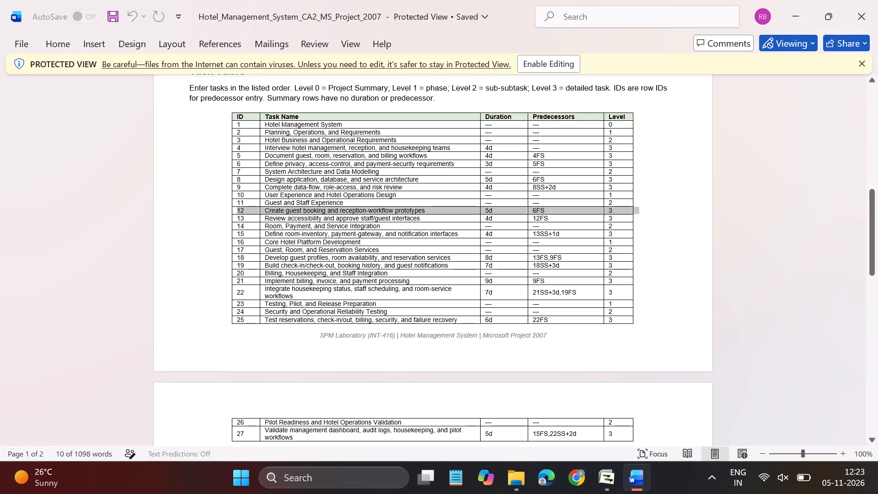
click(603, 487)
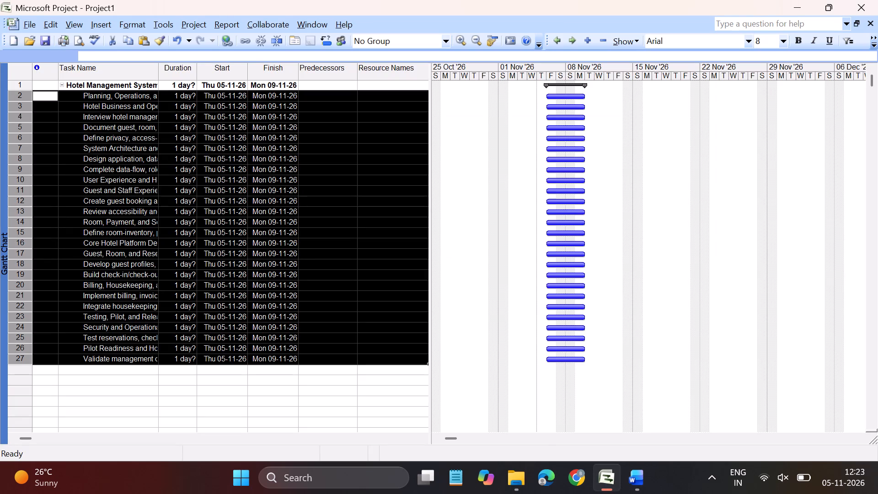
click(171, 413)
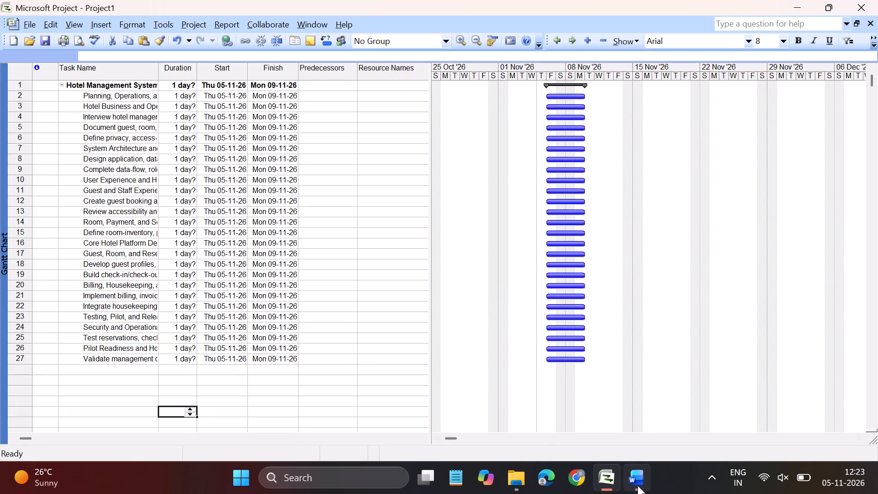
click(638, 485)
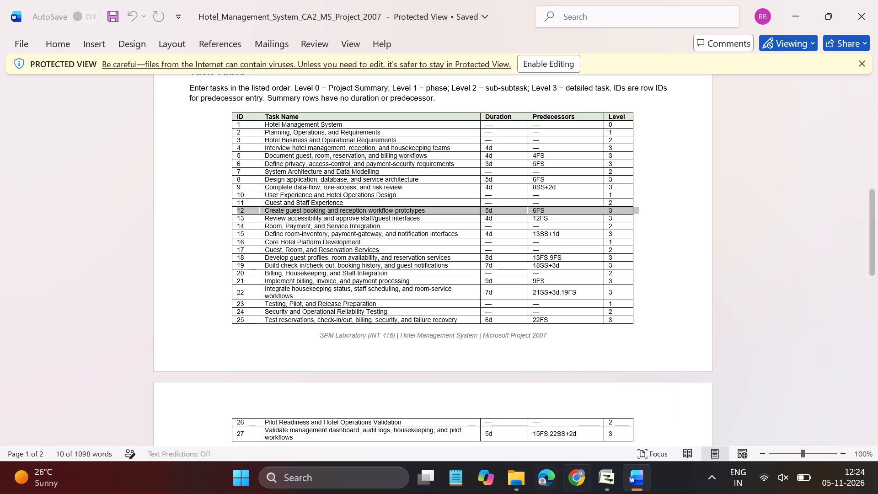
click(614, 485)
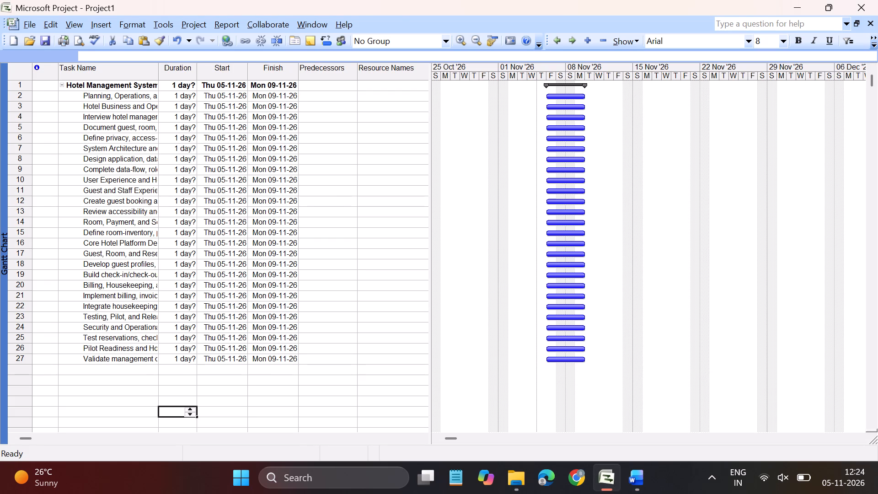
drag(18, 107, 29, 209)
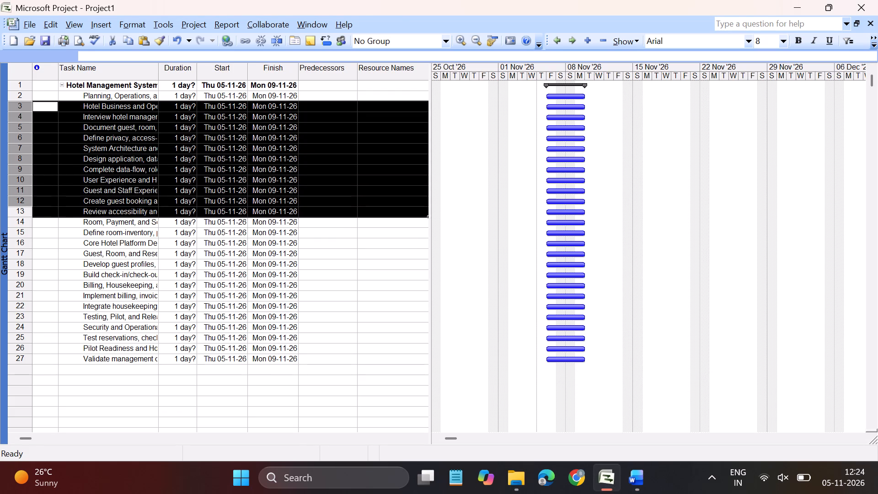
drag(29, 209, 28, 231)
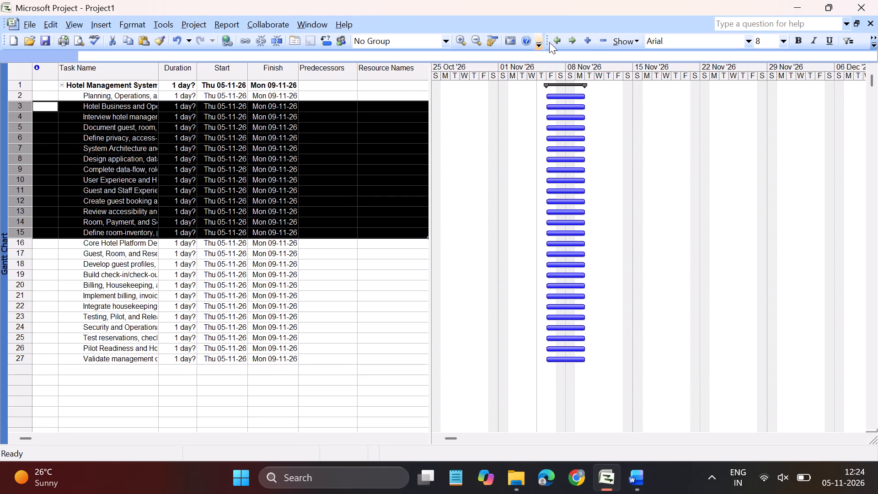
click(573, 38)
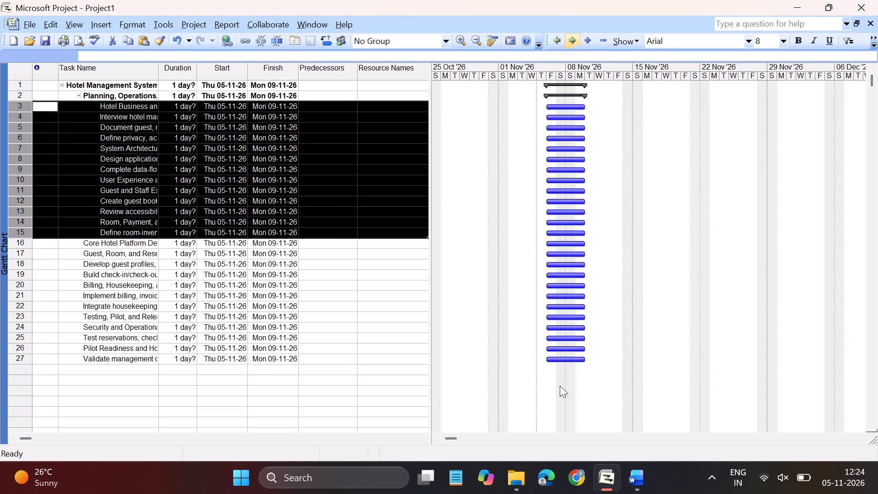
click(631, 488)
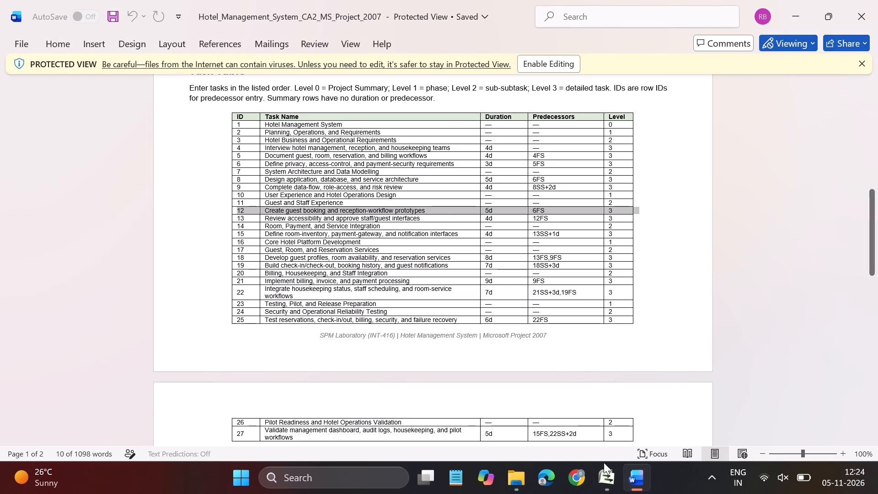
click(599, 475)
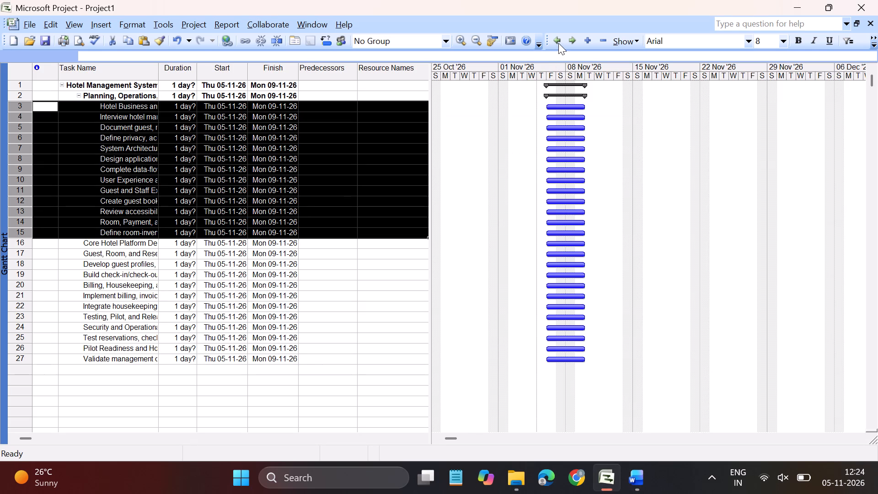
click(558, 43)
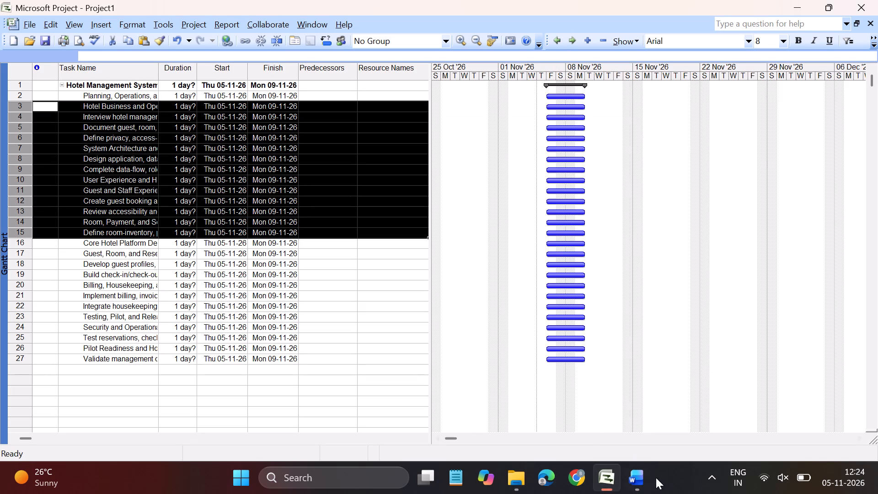
Recheck the levels in the Word task table and indent tasks 3 to 9 under Planning, Operations, and Requirements in Microsoft Project.
click(644, 487)
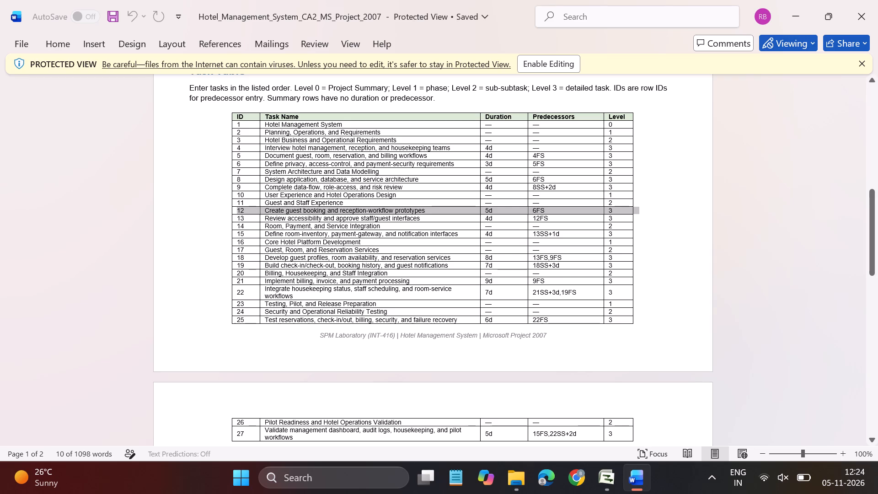
click(610, 485)
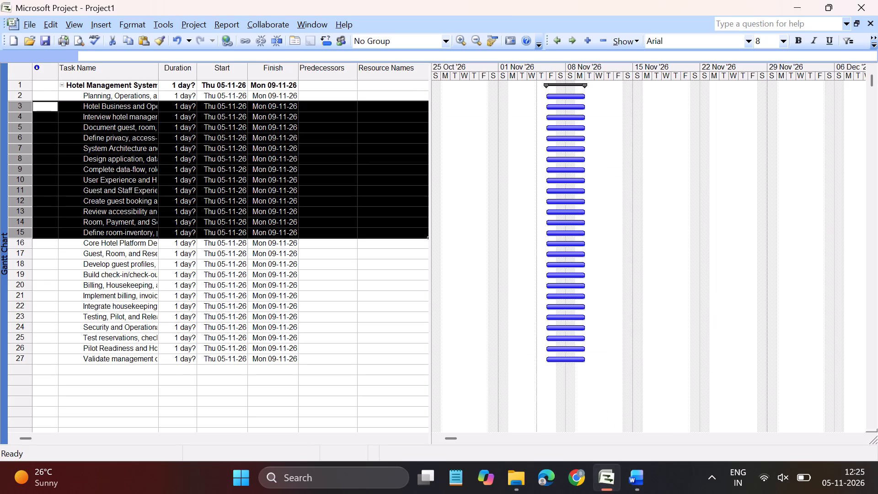
click(363, 269)
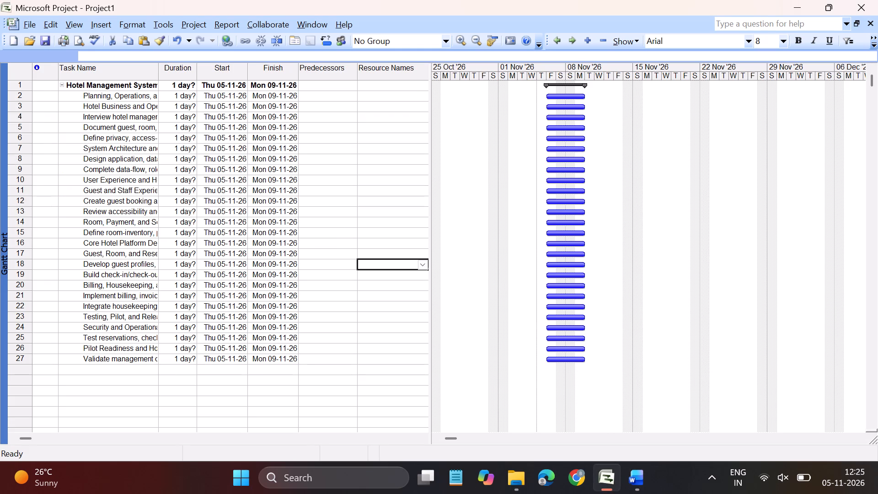
drag(21, 105, 25, 168)
click(573, 43)
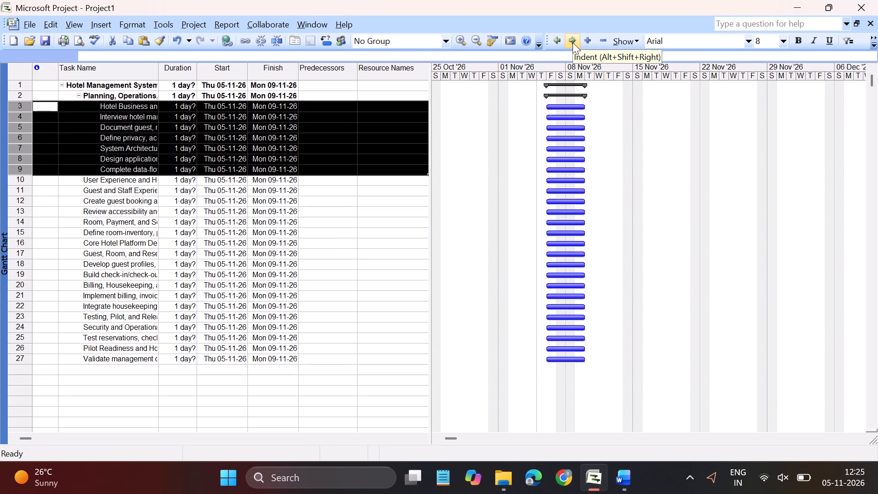
Consult the Word task table and indent tasks 4 to 6 under Hotel Business and Operational Requirements in Microsoft Project.
click(631, 479)
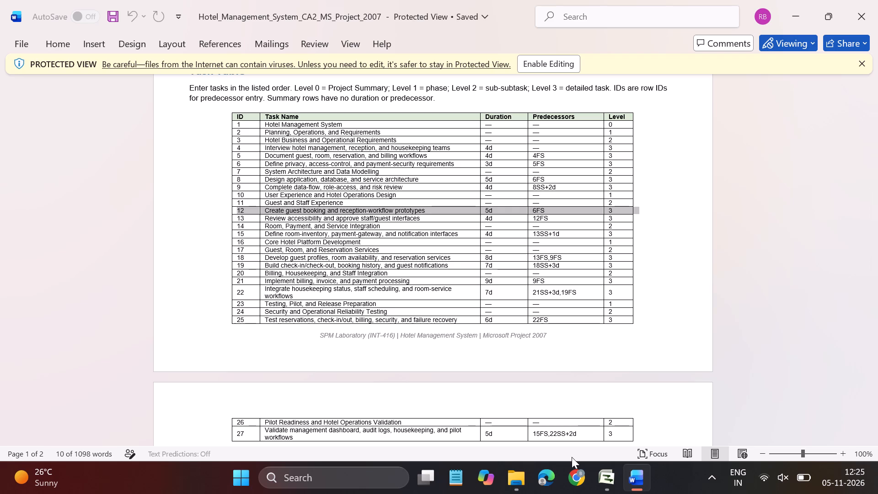
click(605, 486)
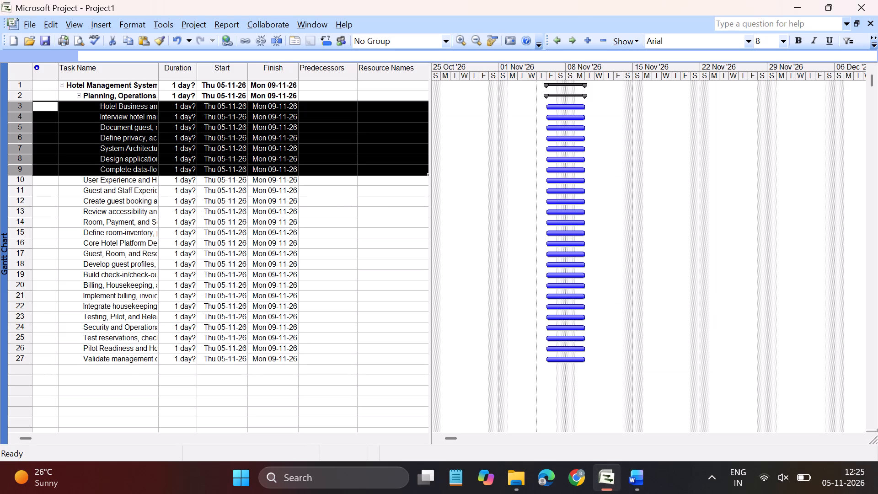
click(15, 117)
click(50, 254)
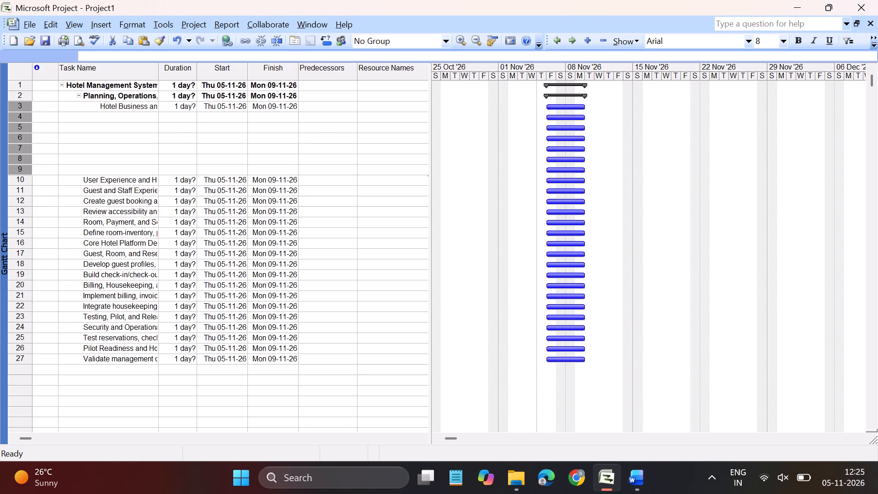
drag(19, 115, 19, 139)
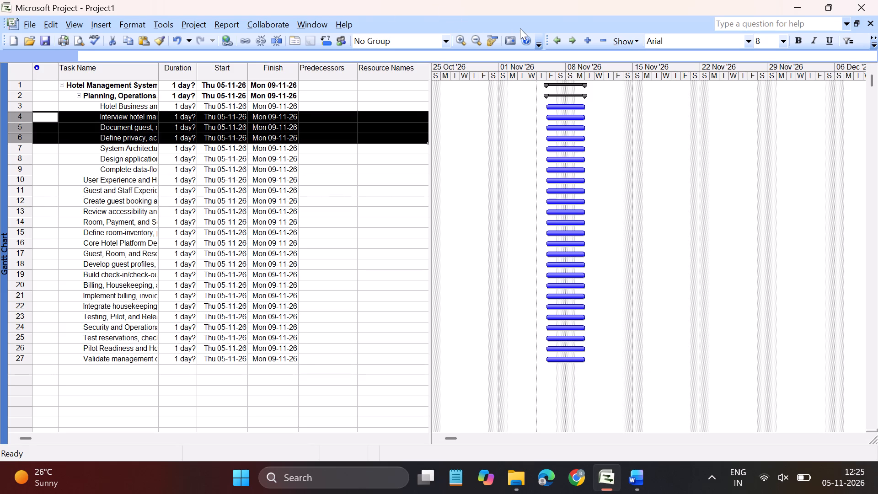
click(569, 40)
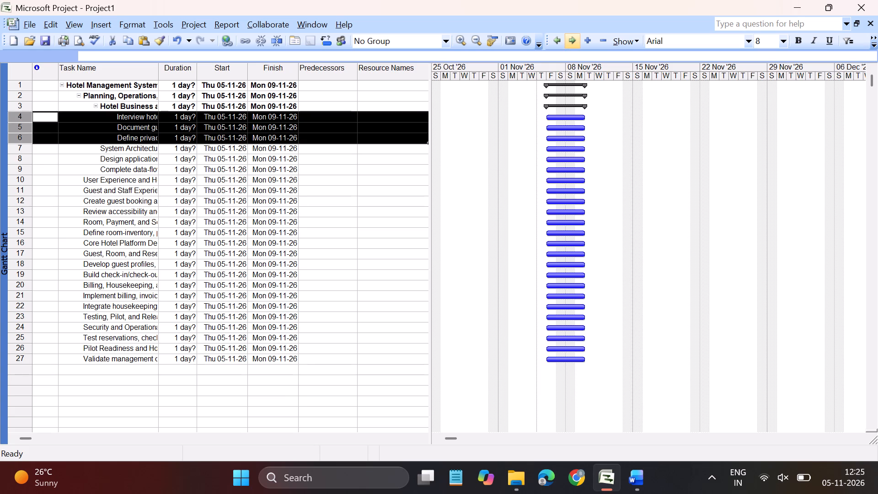
Indent tasks 8 and 9 one level under System Architecture and Data Modelling.
click(18, 160)
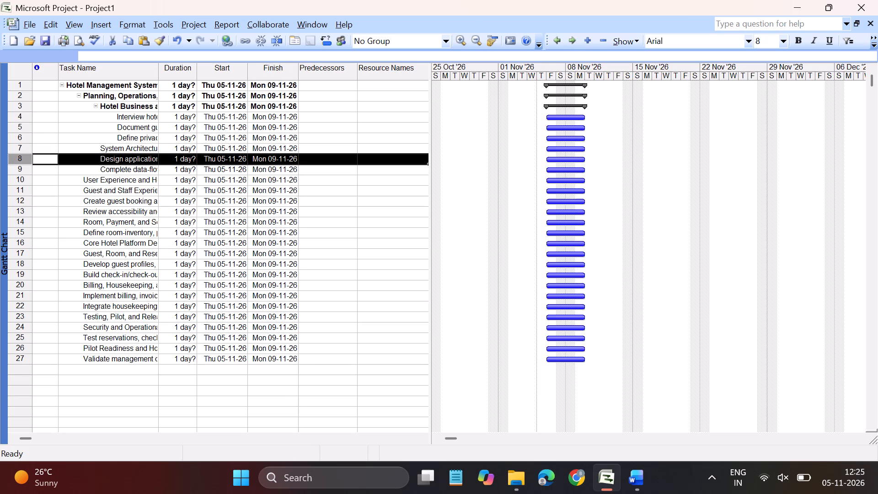
click(373, 289)
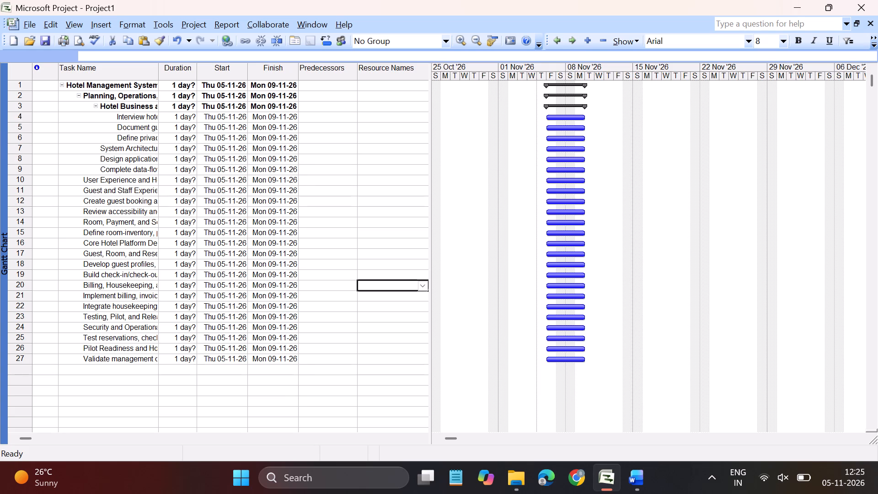
drag(21, 158, 24, 168)
click(572, 39)
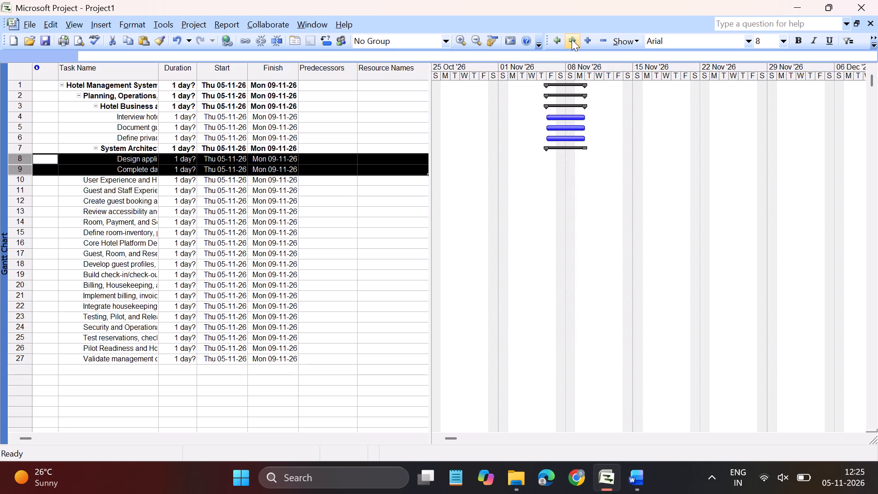
click(405, 293)
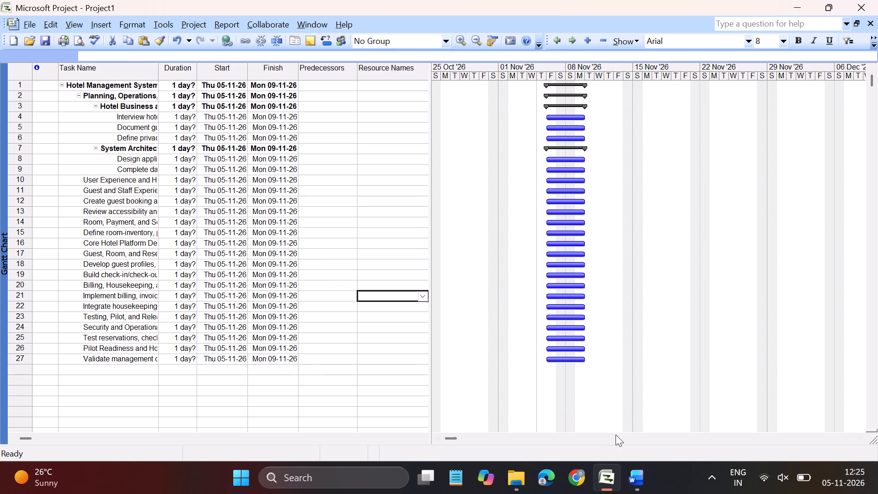
Check the levels in the Word task table and indent tasks 11 to 15 under User Experience and Hotel Operations Design in Microsoft Project.
click(629, 478)
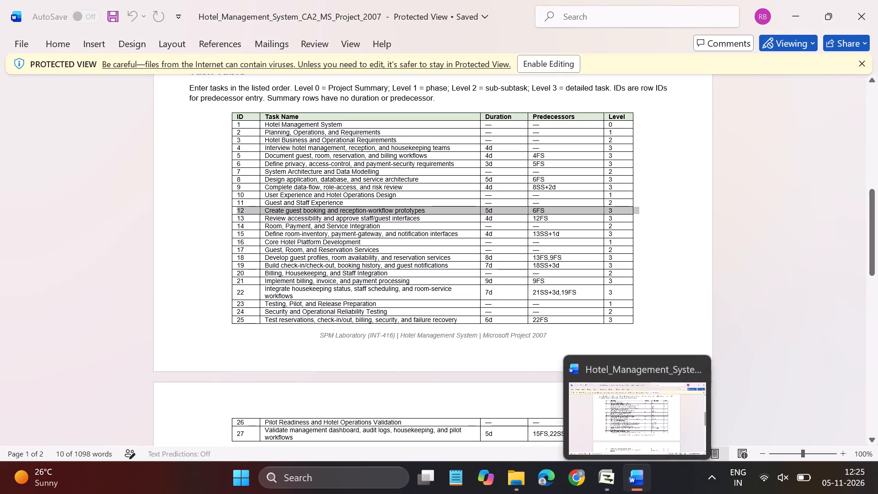
click(664, 199)
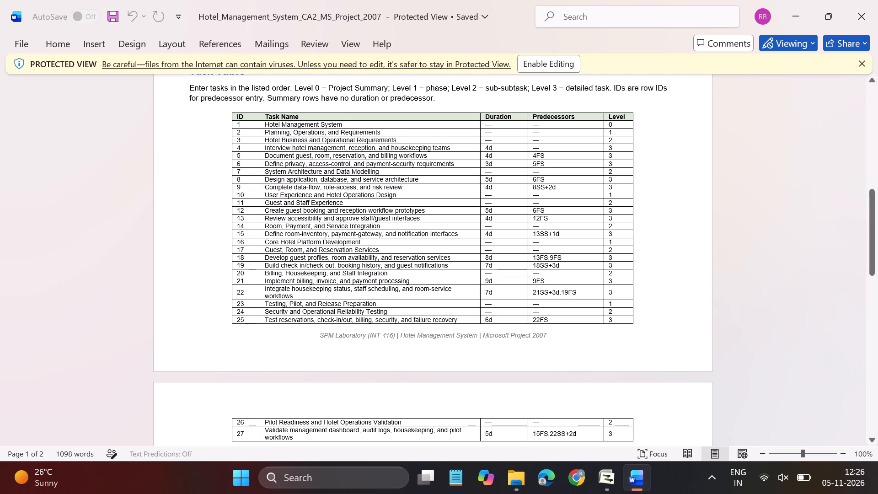
click(610, 473)
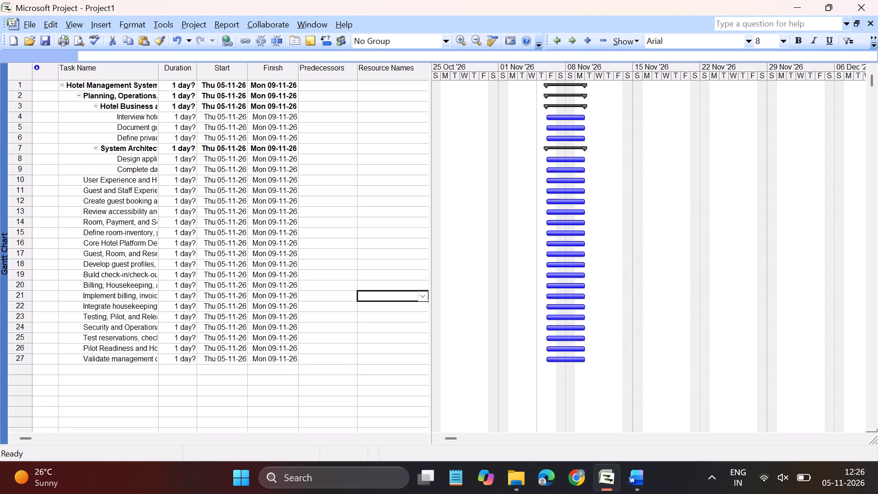
drag(21, 192, 27, 364)
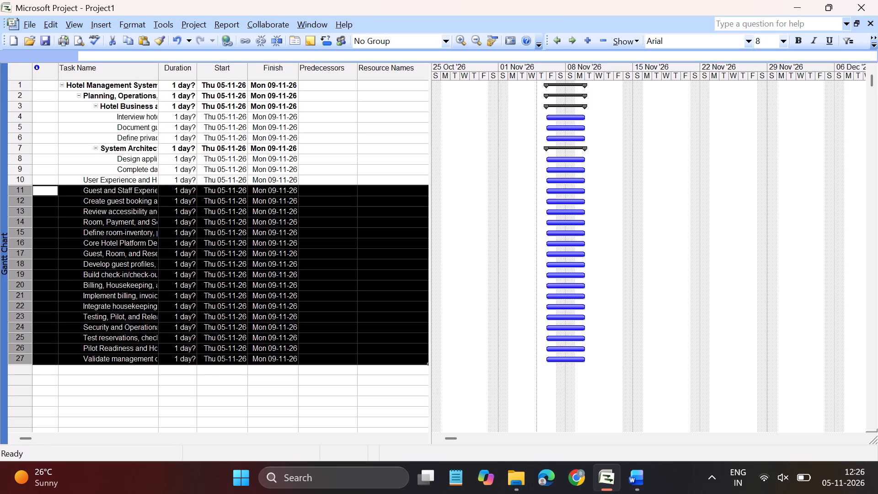
drag(27, 364, 12, 188)
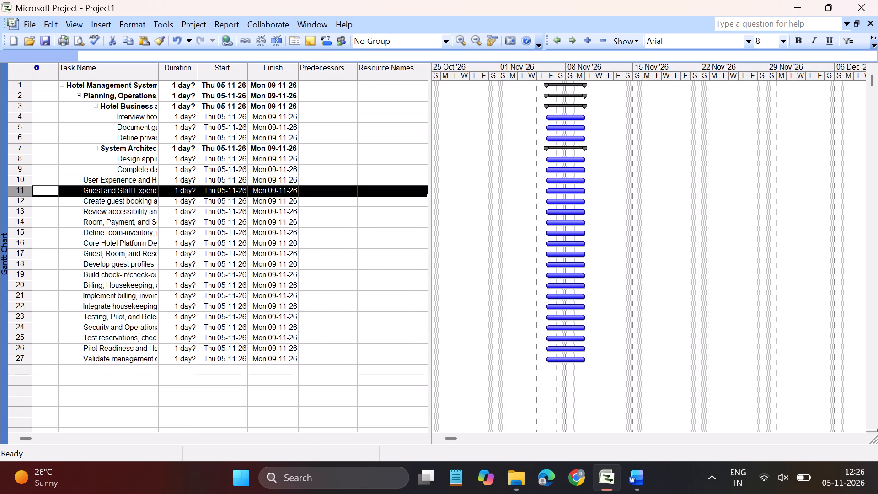
click(371, 266)
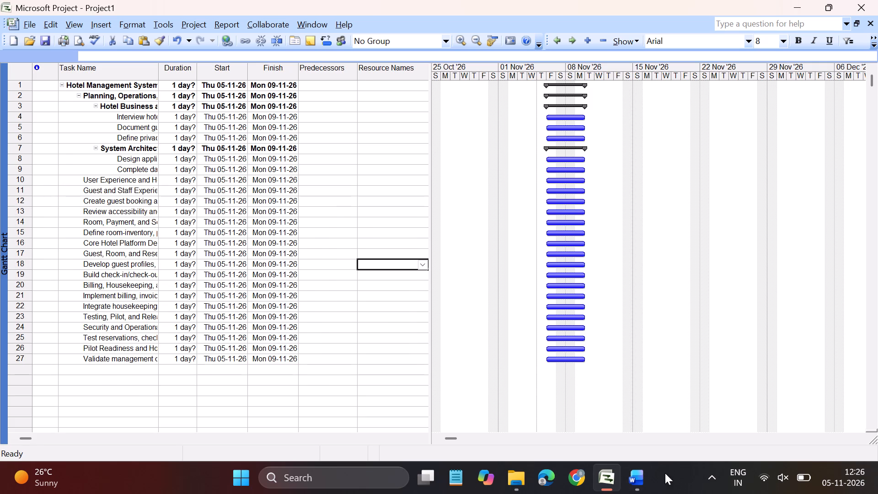
click(638, 483)
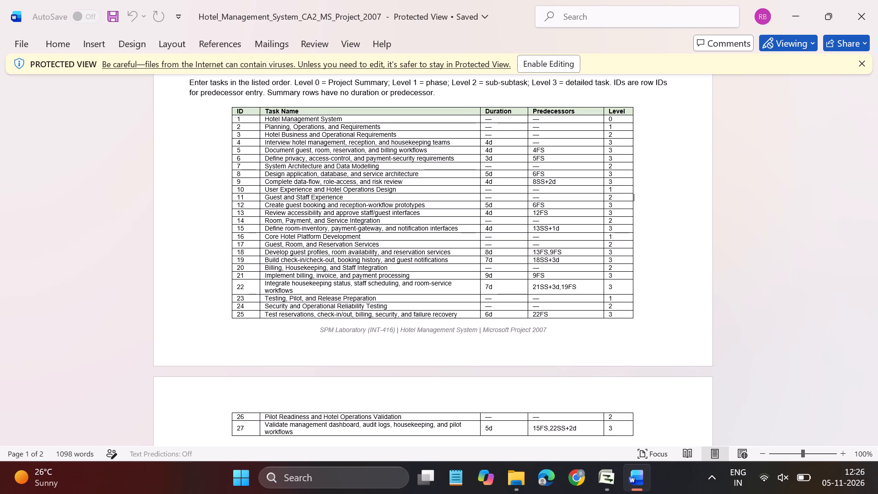
click(610, 478)
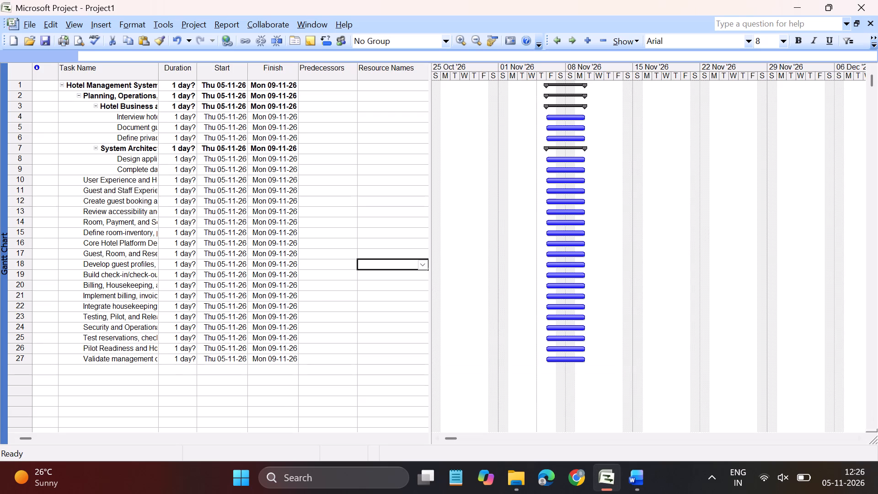
drag(19, 191, 19, 211)
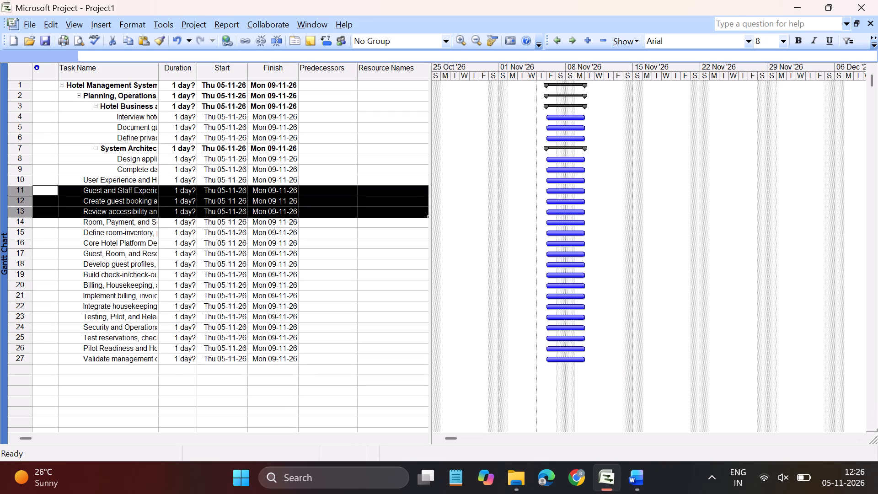
drag(19, 211, 22, 231)
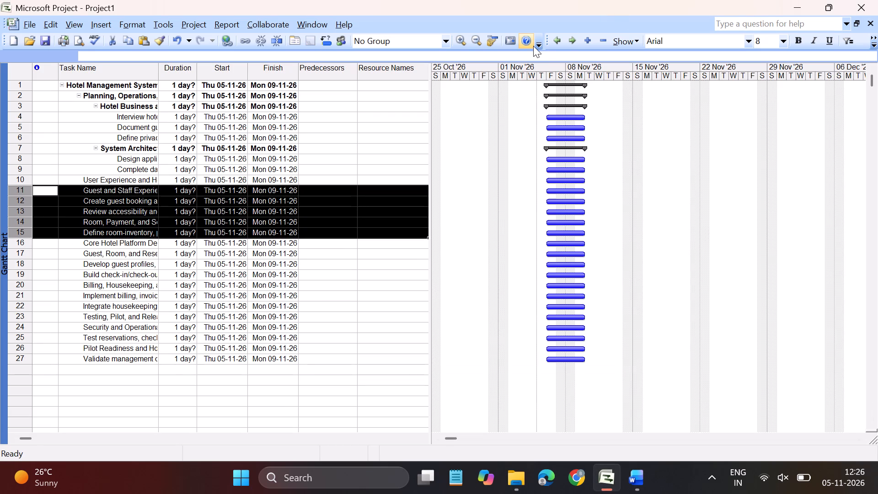
click(571, 43)
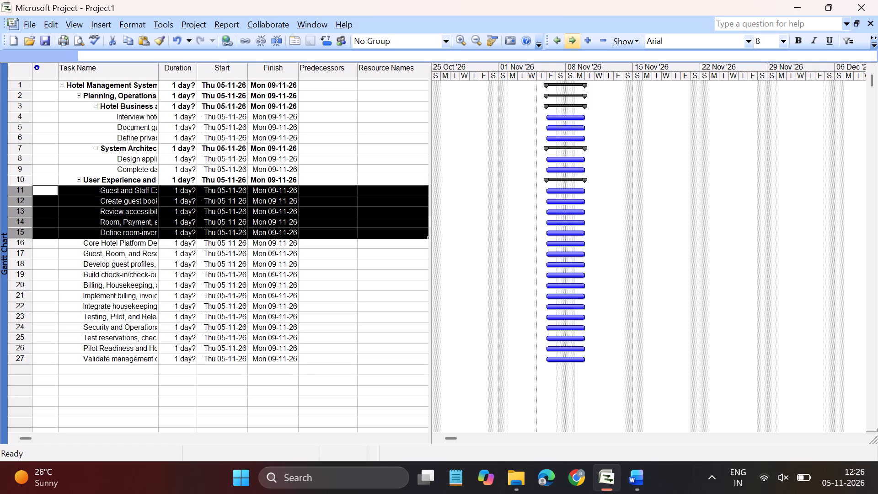
Consult the Word task table and indent tasks 12 and 13 under Guest and Staff Experience and task 15 under Room, Payment, and Service Integration.
click(628, 477)
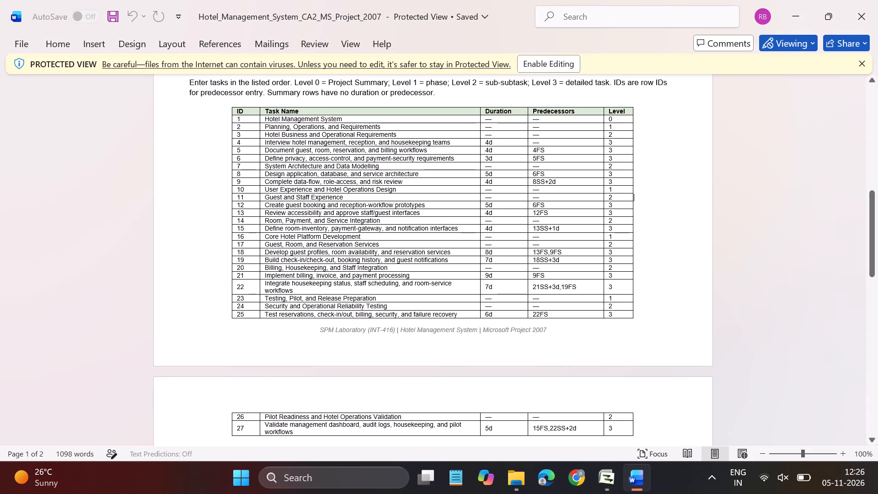
click(605, 480)
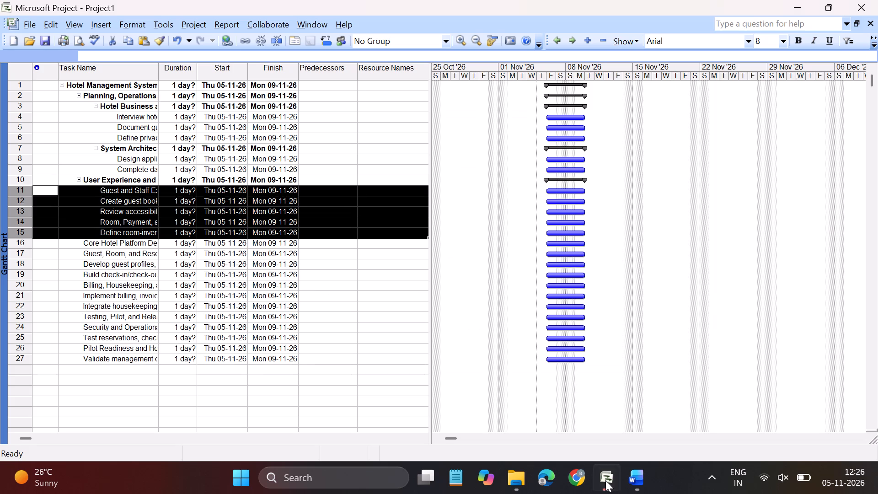
click(396, 348)
drag(18, 198, 24, 211)
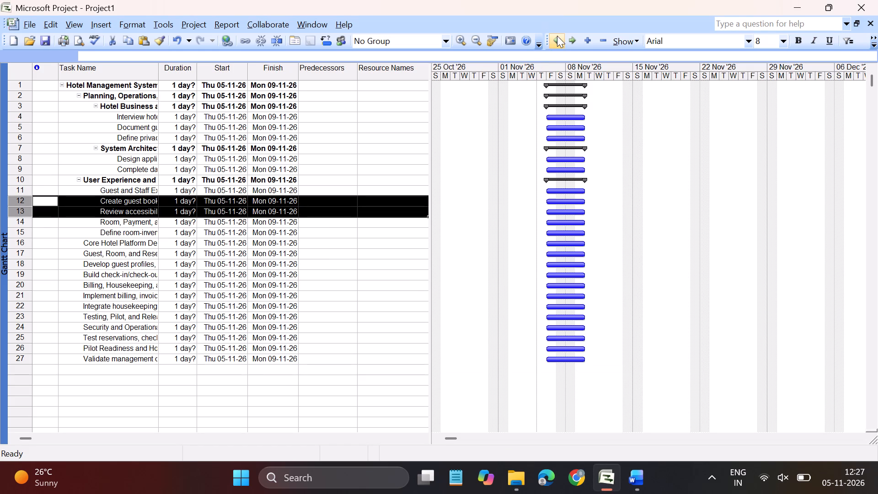
click(571, 41)
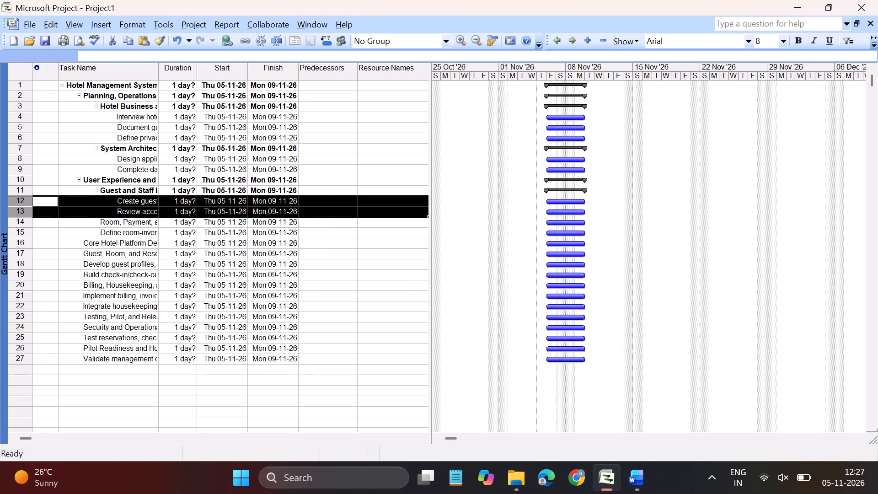
click(25, 232)
click(570, 46)
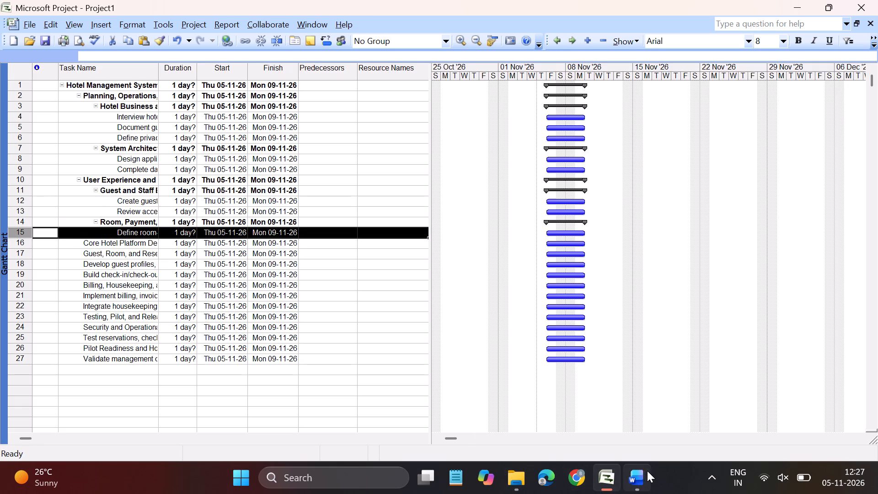
Consult the Word task table and indent tasks 17 to 22 under Core Hotel Platform Development in Microsoft Project.
click(634, 477)
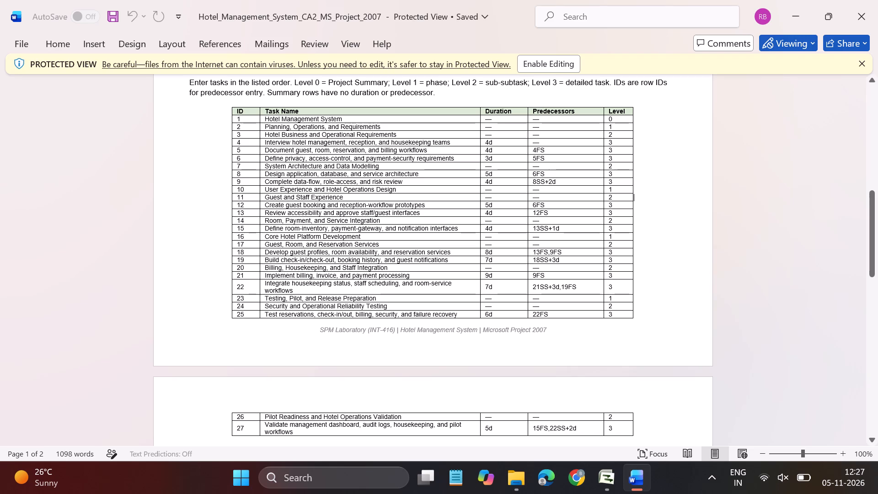
click(605, 483)
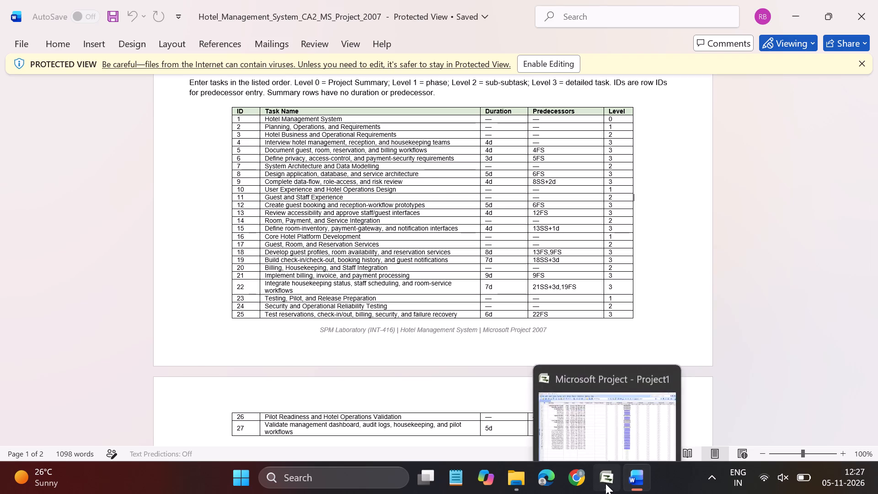
drag(23, 255, 27, 304)
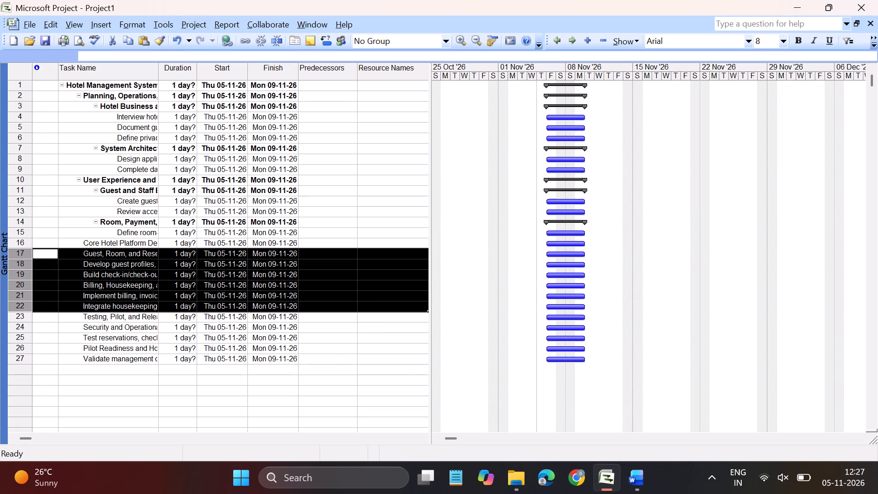
click(567, 42)
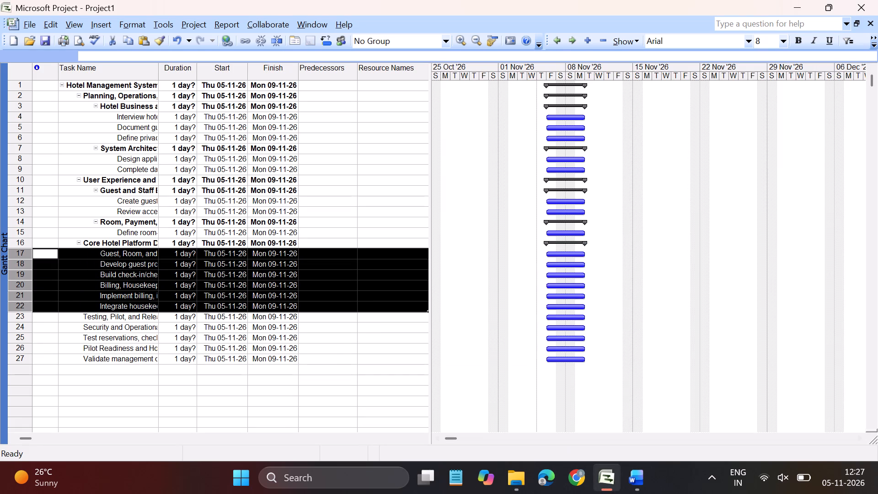
Recheck the Word table and indent tasks 18–19 under Guest, Room, and Reservation Services and tasks 21–22 under Billing, Housekeeping, and Staff Integration.
click(636, 485)
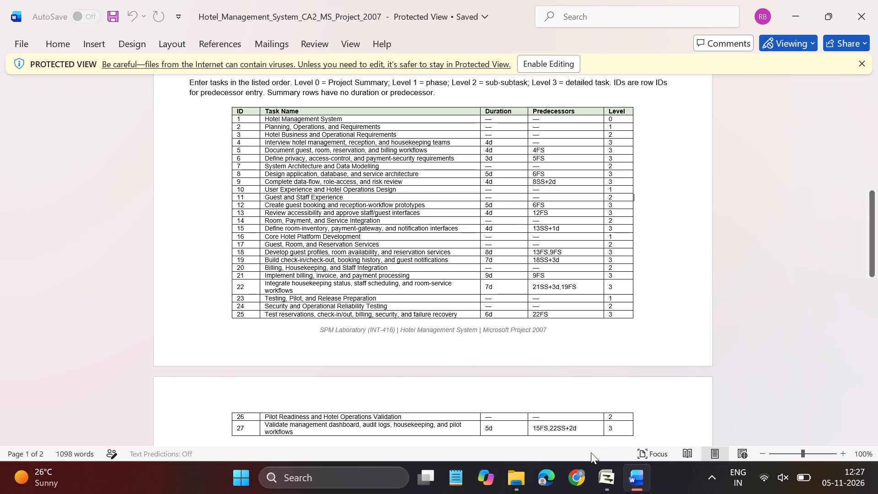
click(611, 486)
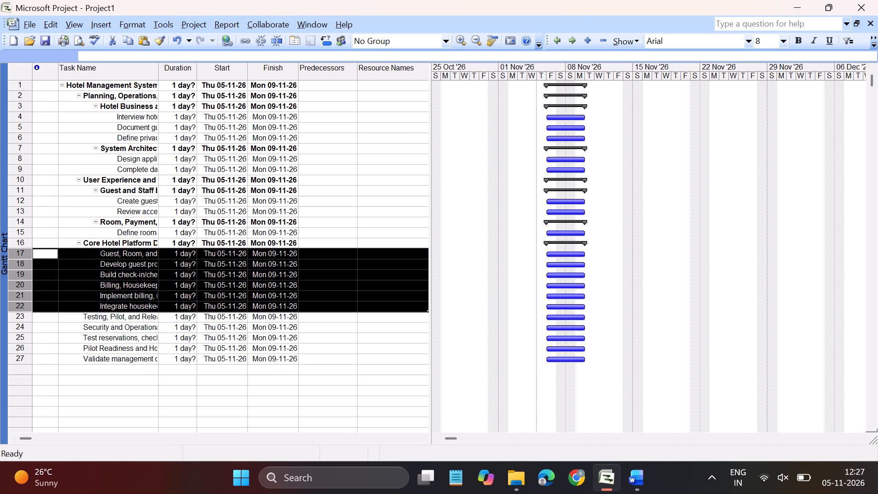
click(101, 419)
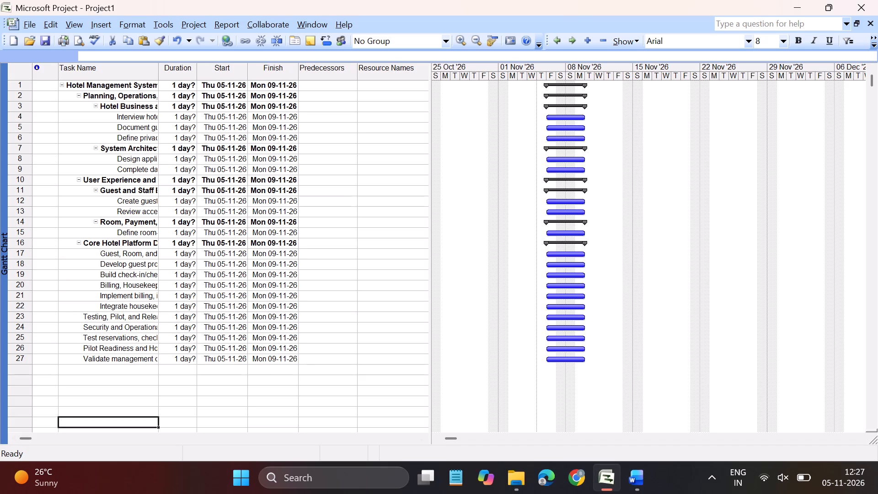
drag(22, 264, 20, 279)
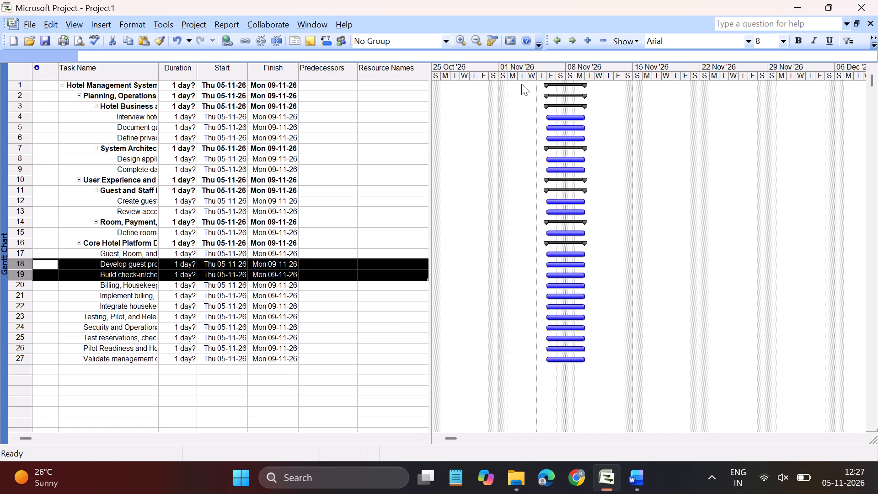
click(568, 42)
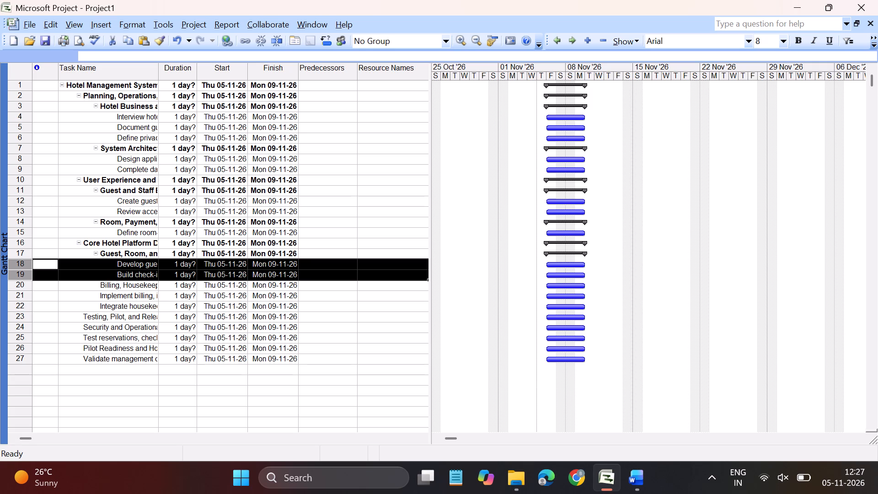
drag(20, 295, 20, 303)
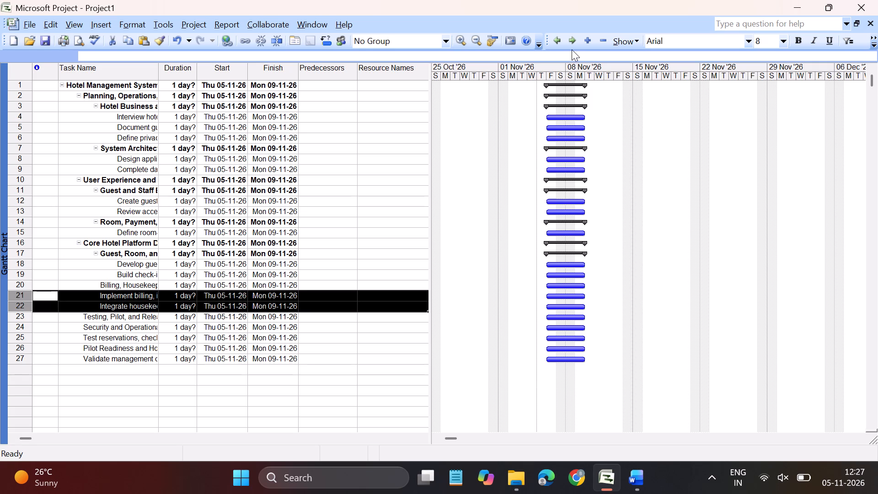
click(572, 44)
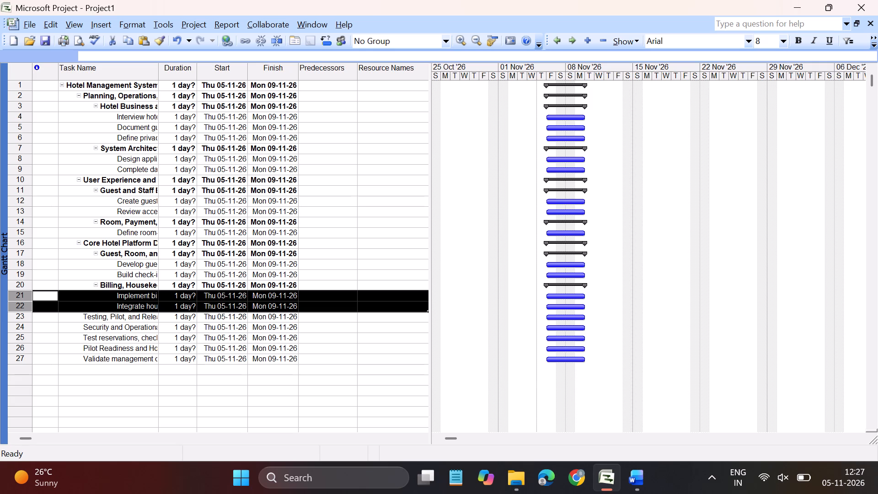
Check the remaining levels in the Word task table and indent tasks 24 to 27 under Testing, Pilot, and Release Preparation in Microsoft Project.
click(634, 479)
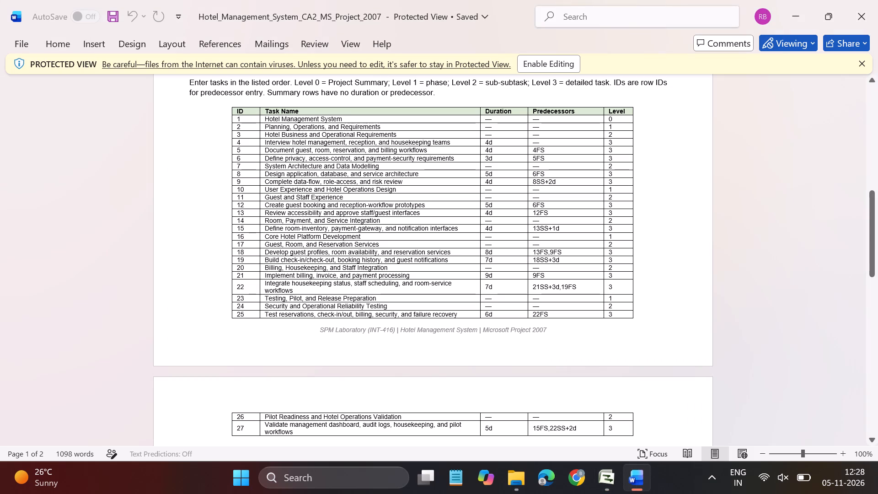
click(606, 479)
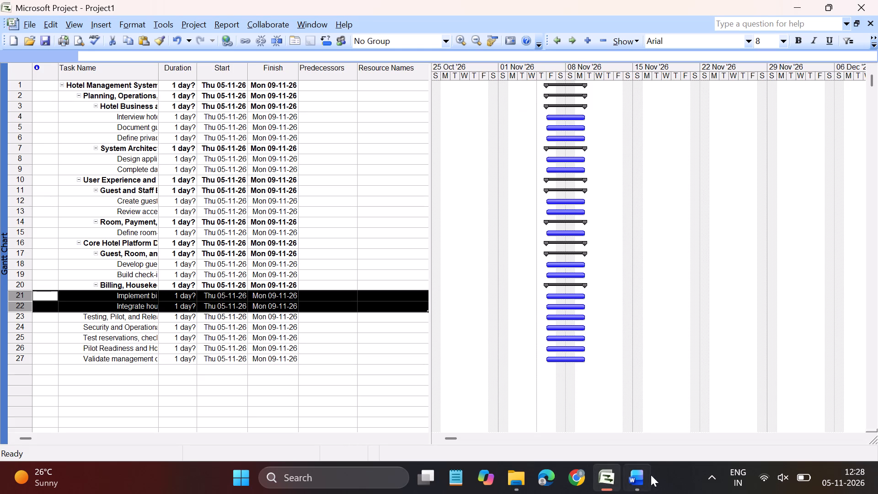
click(638, 482)
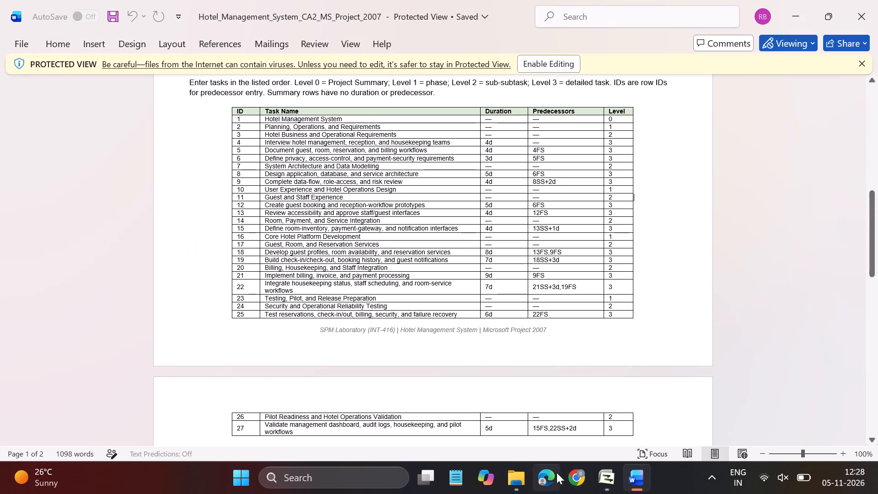
click(608, 478)
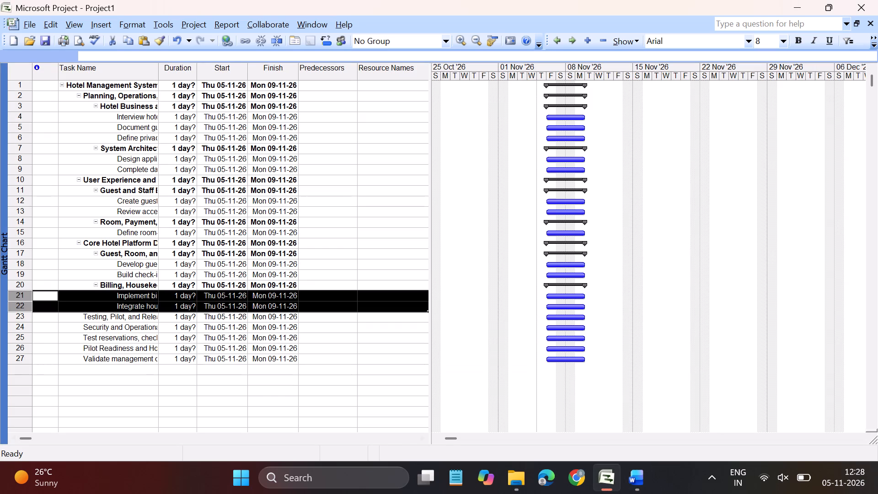
drag(21, 327, 21, 356)
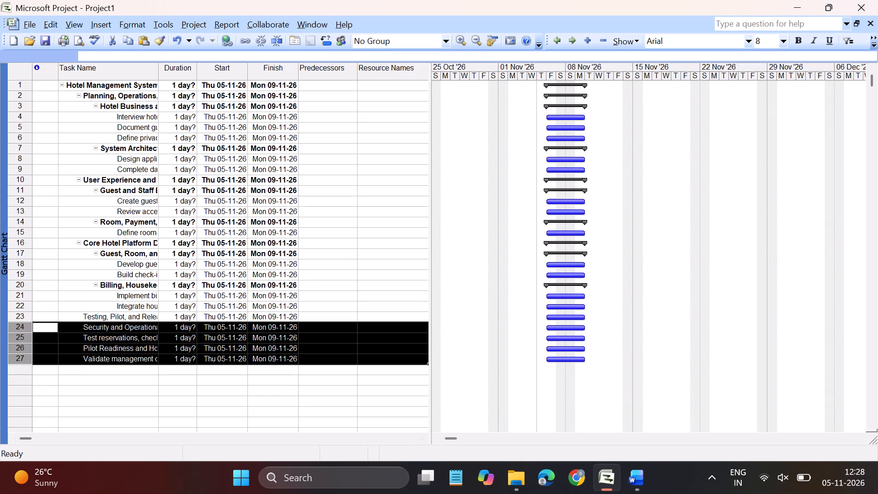
drag(21, 356, 21, 357)
click(571, 43)
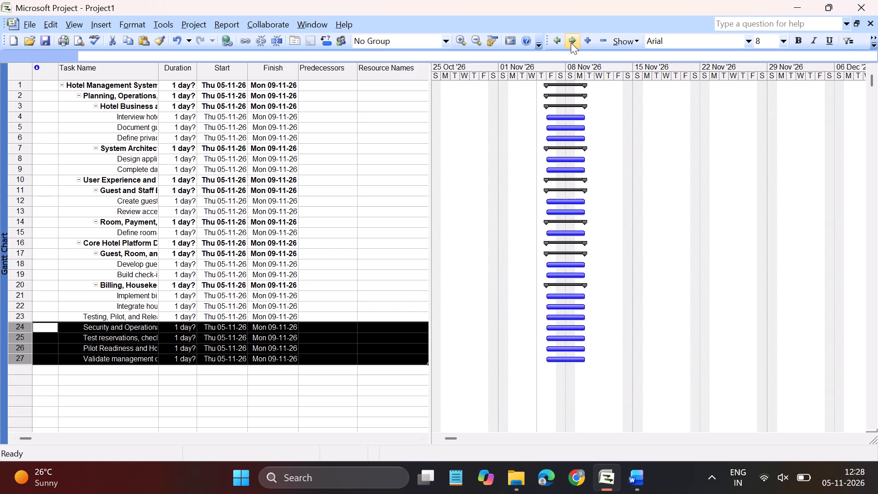
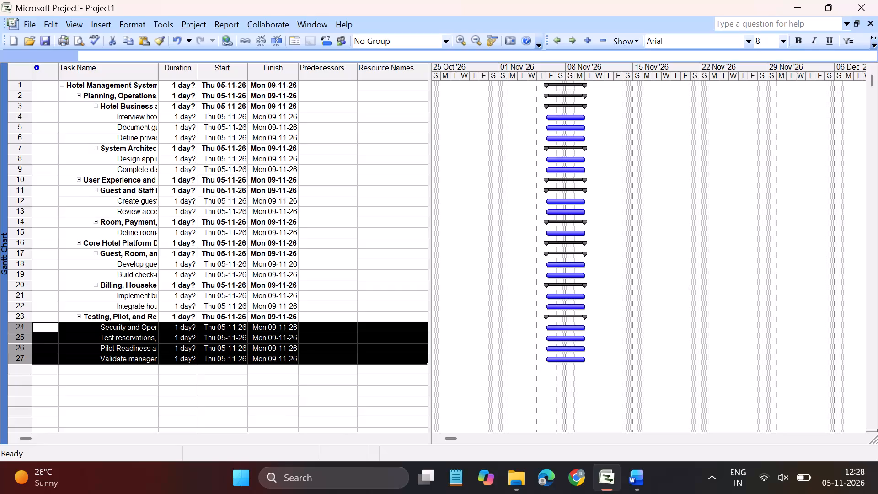
Indent task 25 under Security and Operational Reliability Testing and task 27 under Pilot Readiness and Hotel Operations Validation.
click(105, 382)
click(24, 337)
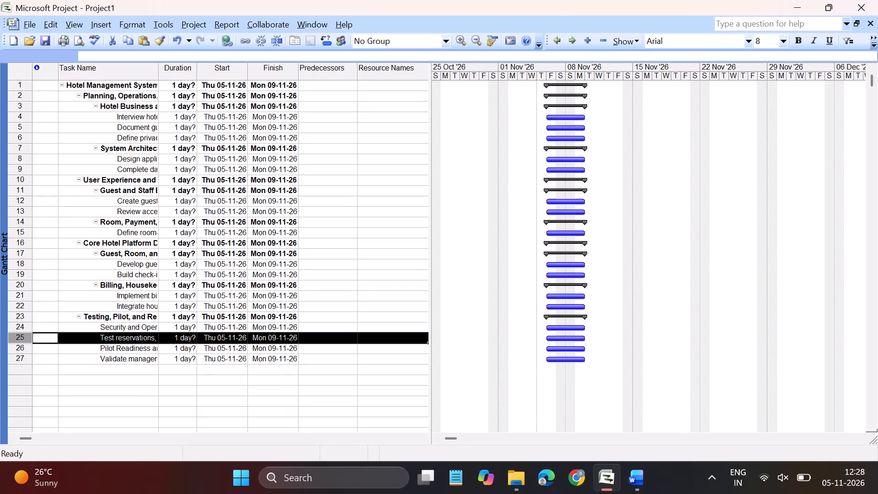
click(571, 41)
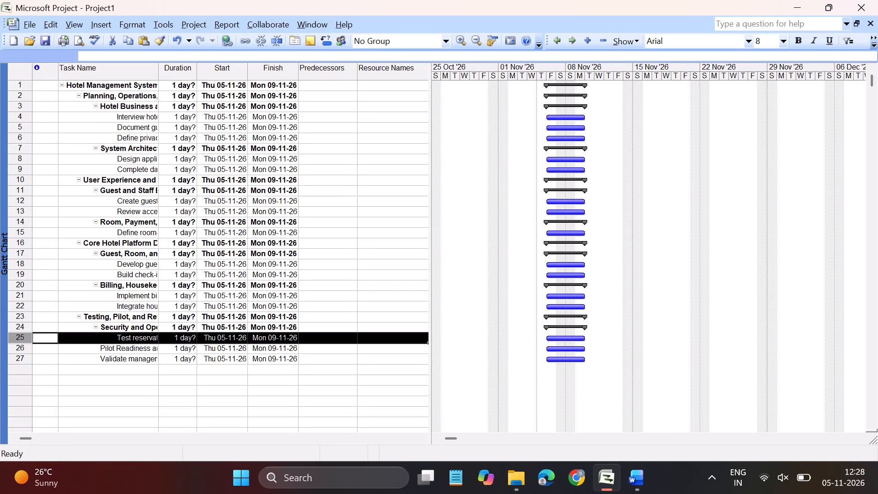
click(19, 362)
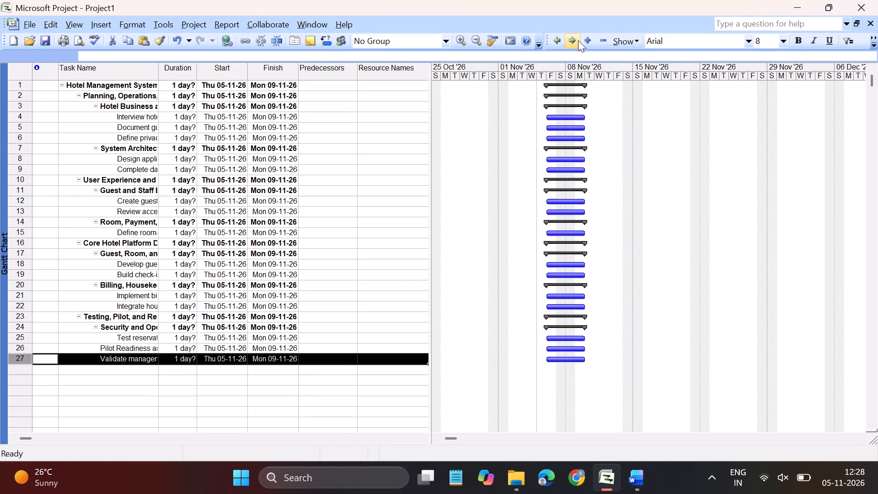
click(574, 35)
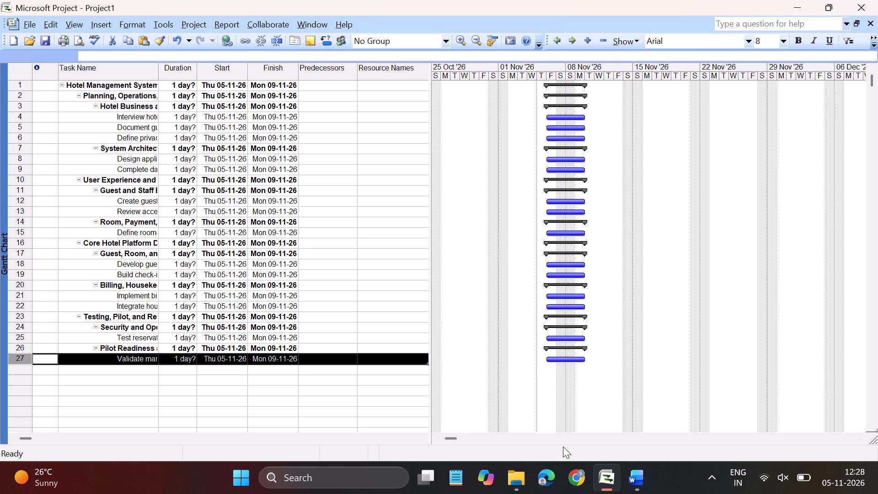
Consult the Word task table and set the durations in Microsoft Project to 4 days for tasks 4 and 5 and 3 days for task 6.
click(627, 481)
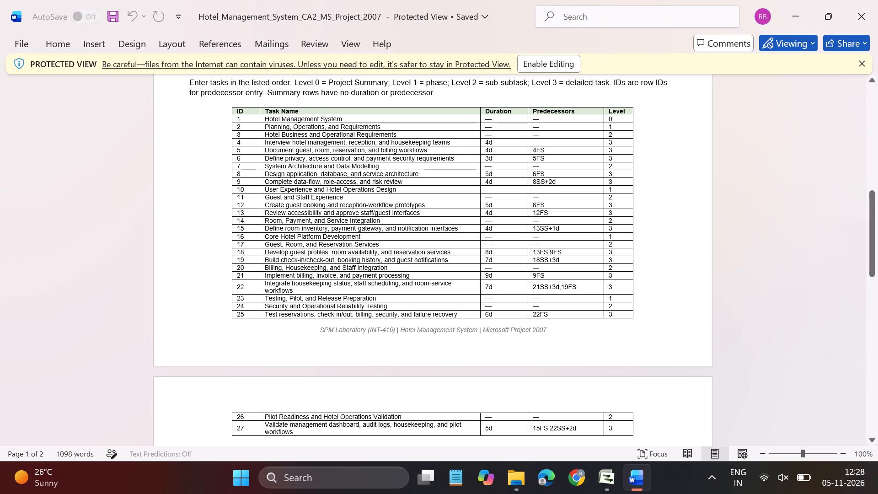
click(602, 473)
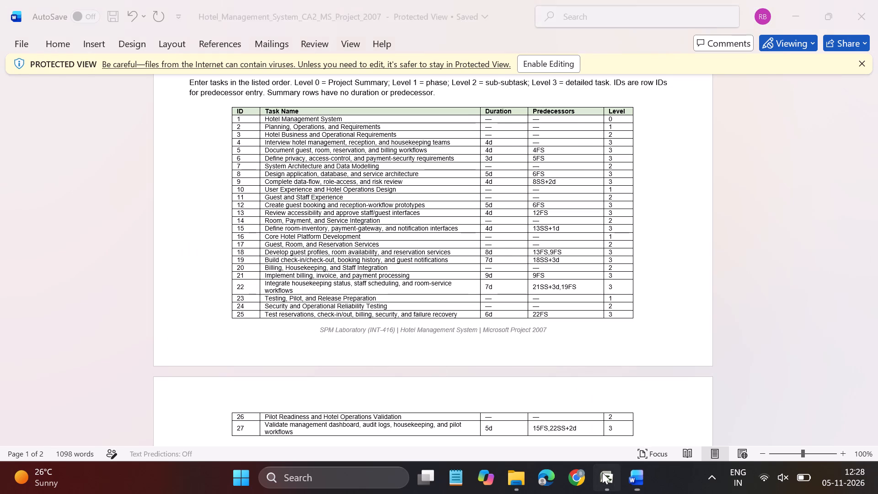
click(178, 114)
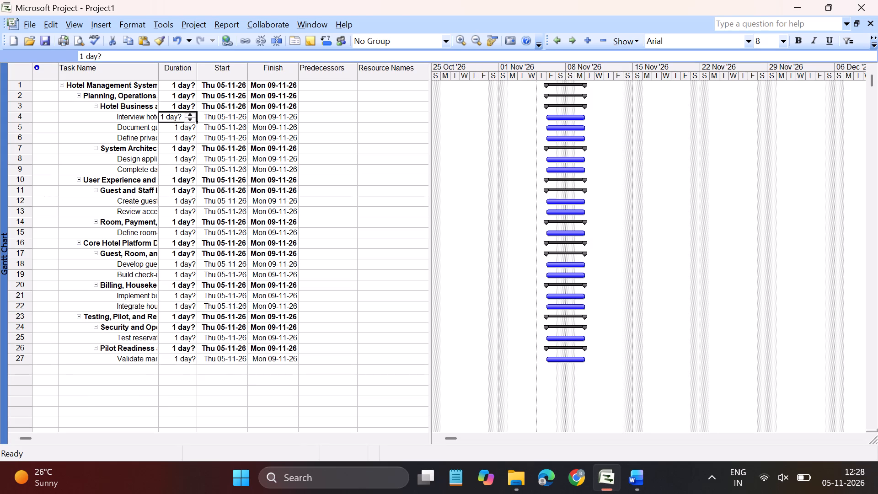
key(4)
key(Down)
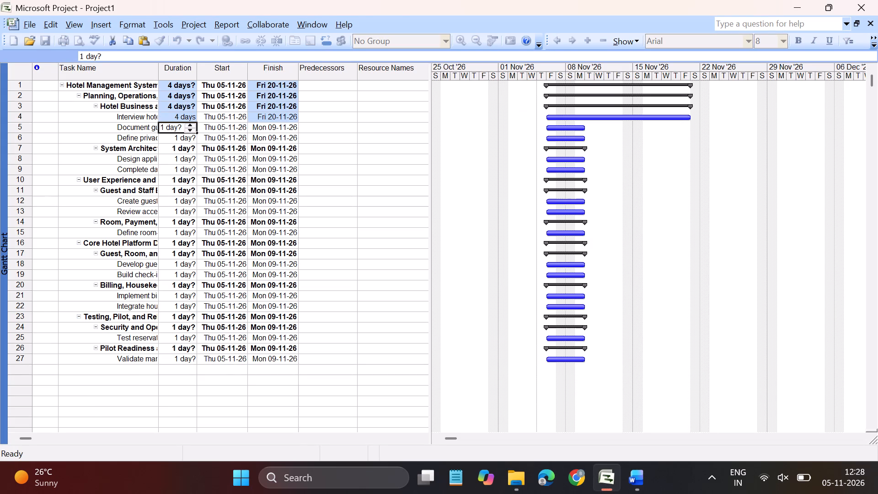
key(4)
key(Down)
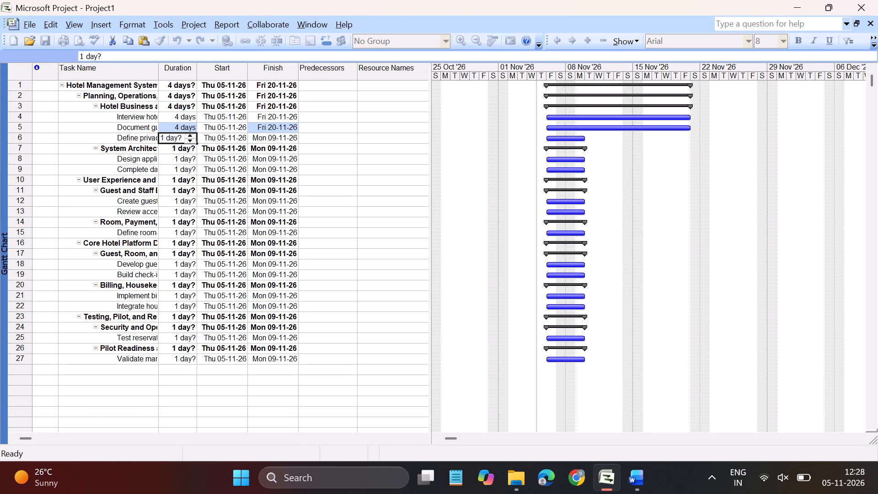
key(3)
key(Down)
Check the Word task table and set the durations in Microsoft Project to 5 days for task 8 and 4 days for task 9.
key(Down)
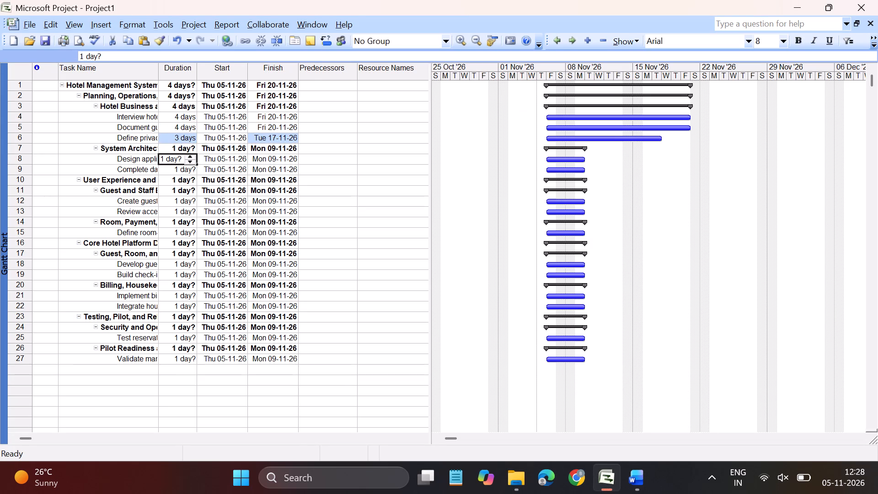
click(640, 491)
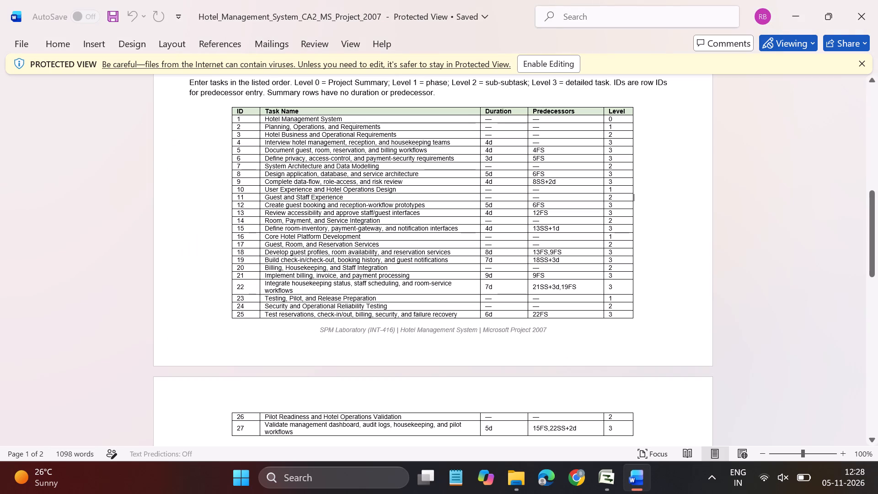
click(602, 481)
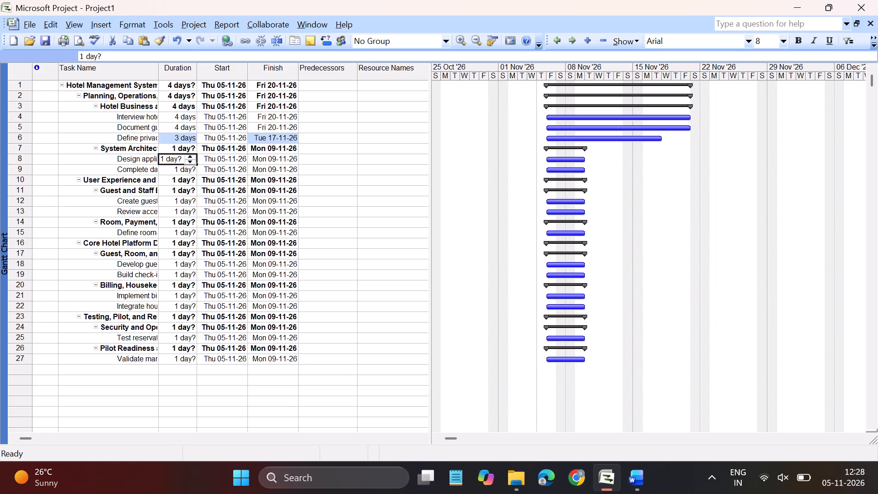
key(5)
key(Down)
key(4)
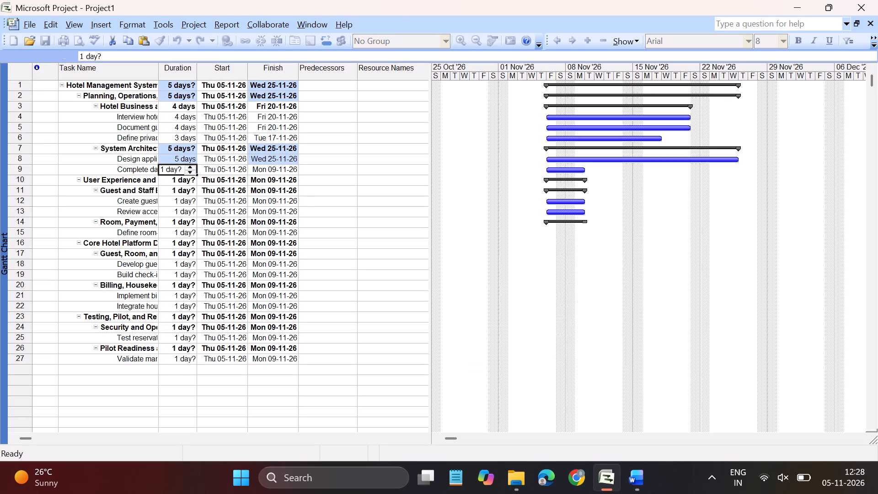
key(Down)
Recheck the Word task table and set the durations in Microsoft Project to 5 days for task 12 and 4 days for task 13.
key(Down)
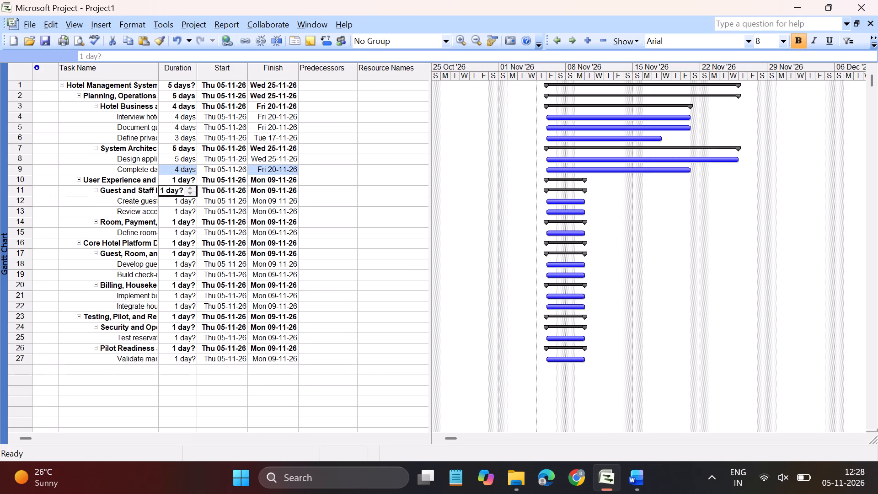
click(637, 483)
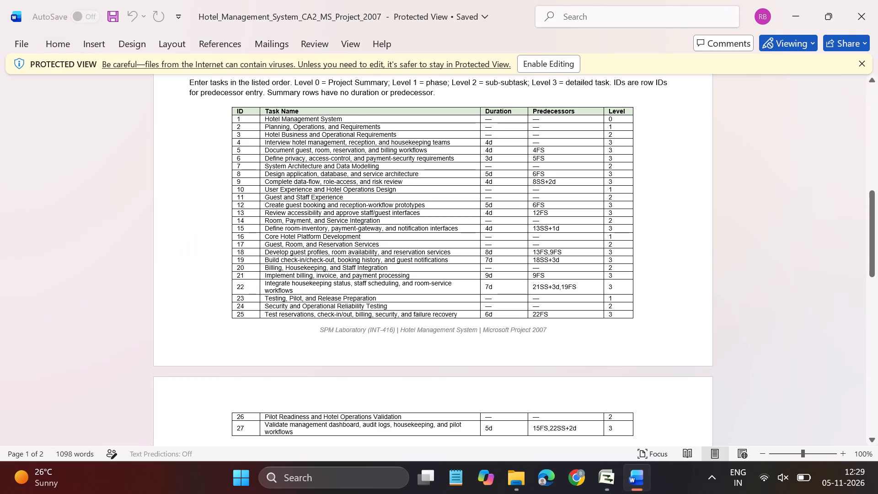
click(603, 478)
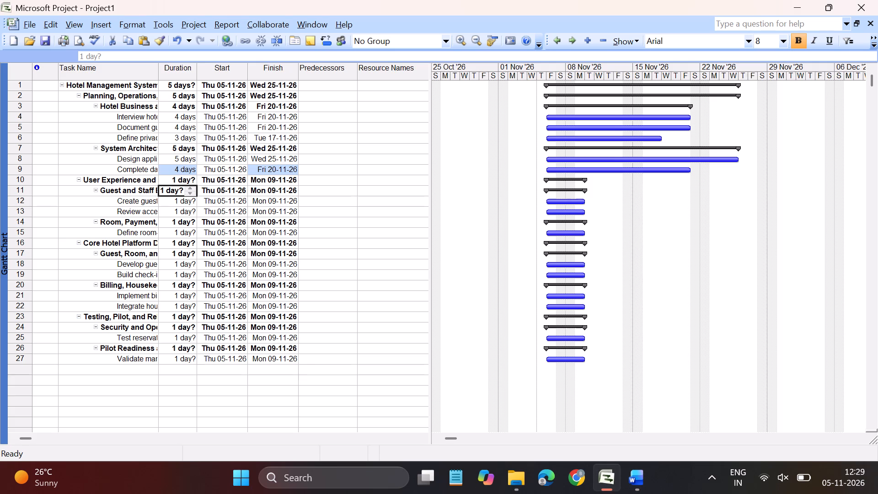
click(637, 480)
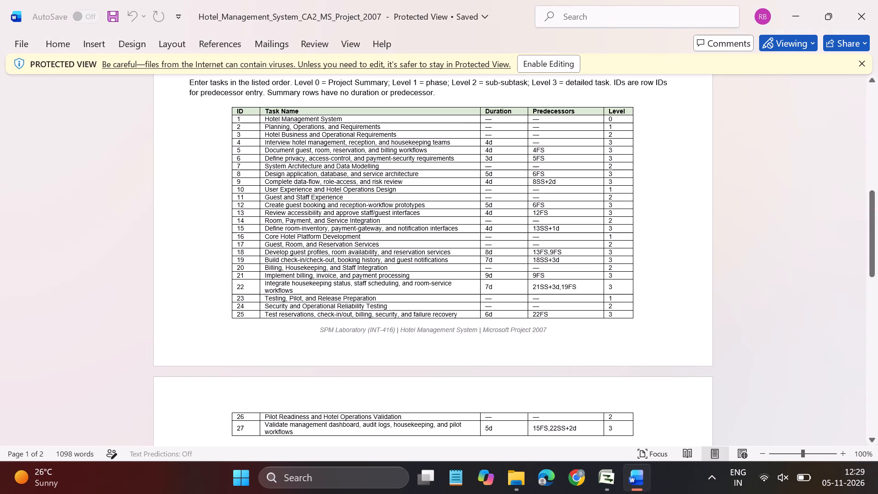
click(600, 480)
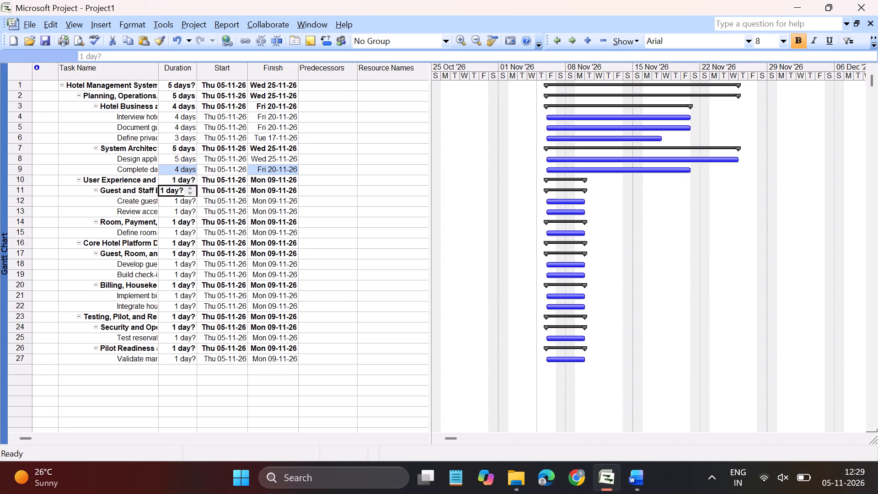
key(Down)
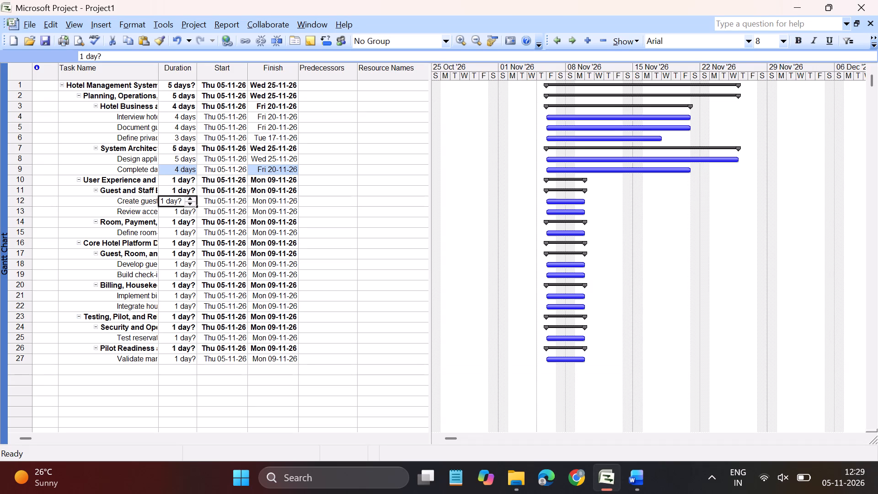
key(5)
key(Down)
key(4)
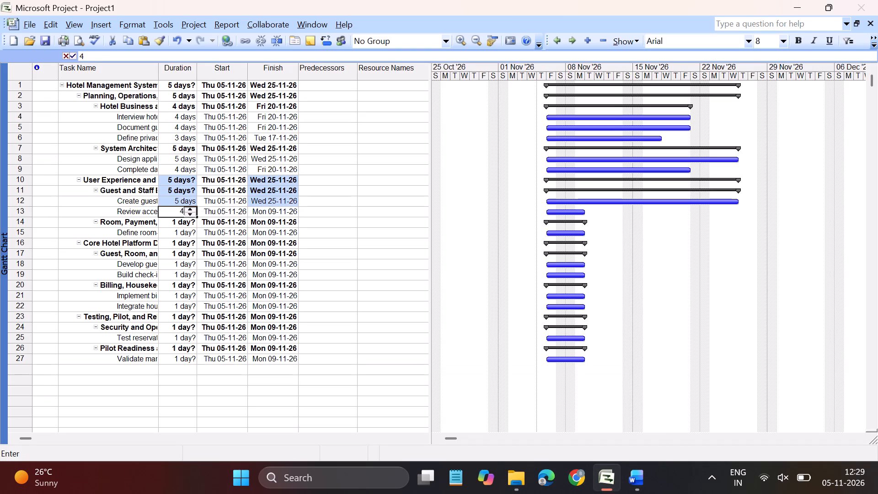
key(Down)
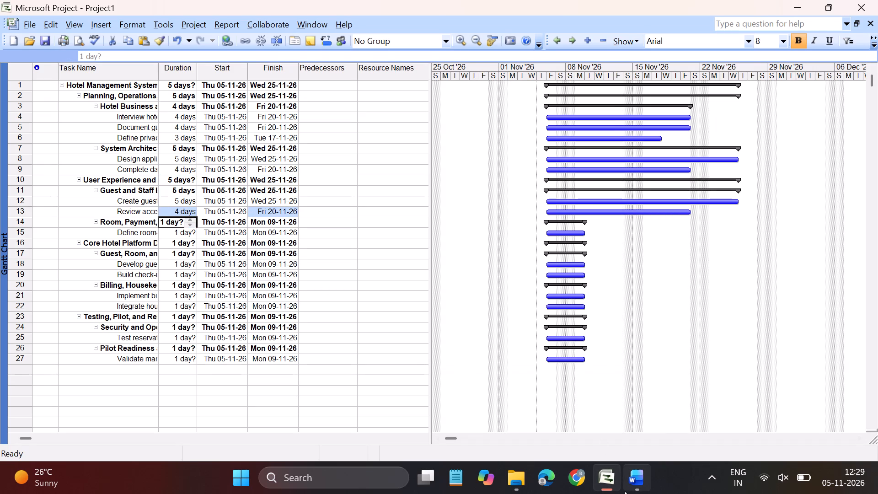
Consult the Word task table and set the duration of task 15, Define room-inventory, payment-gateway, and notification interfaces, to 4 days in Microsoft Project.
click(625, 491)
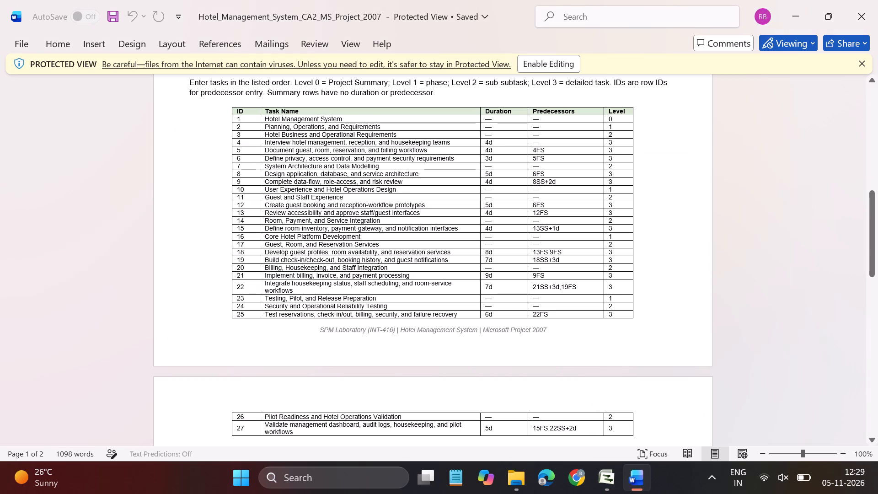
click(608, 493)
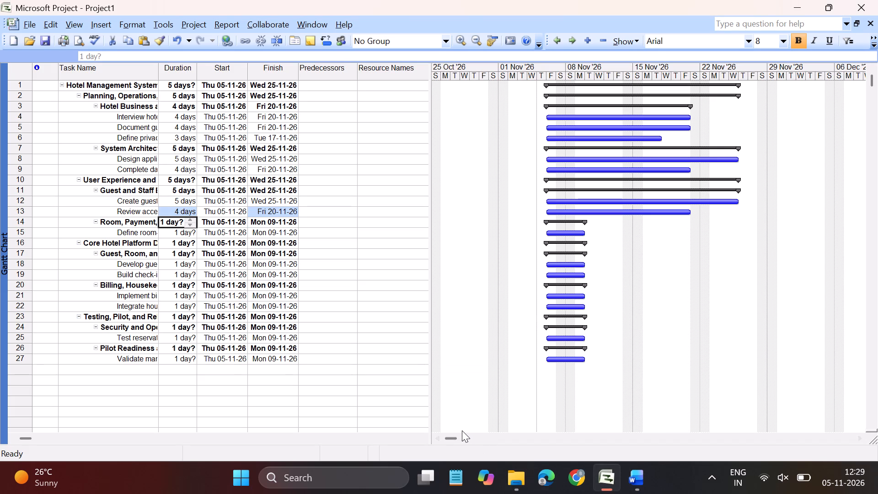
key(Down)
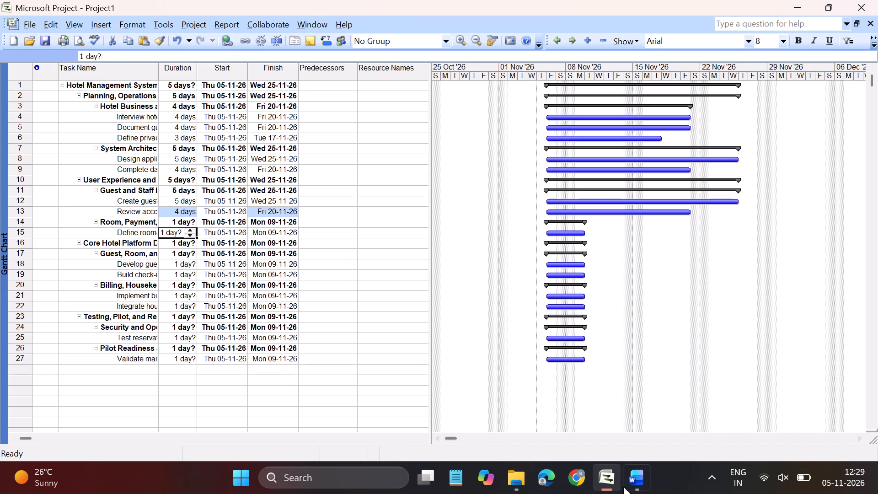
click(650, 487)
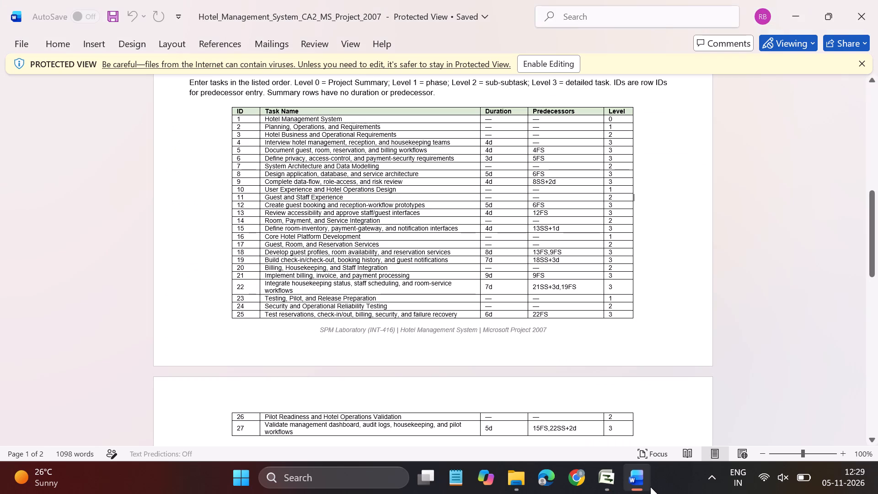
click(606, 478)
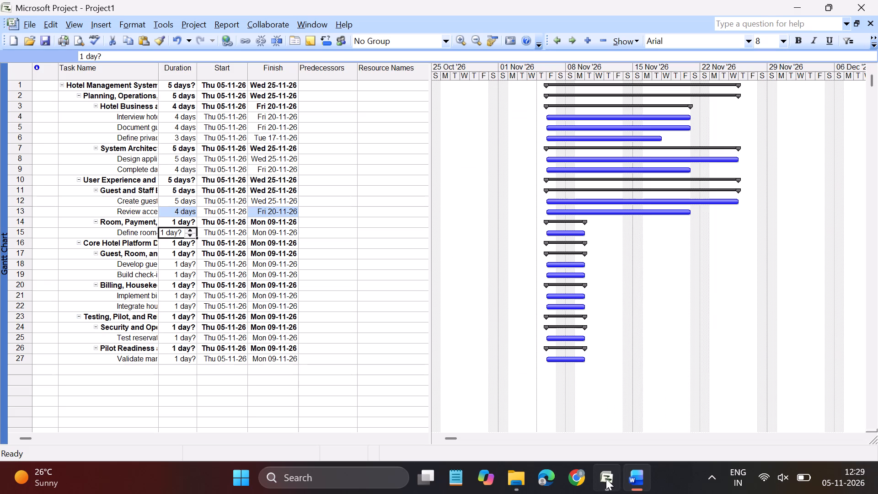
key(4)
key(Down)
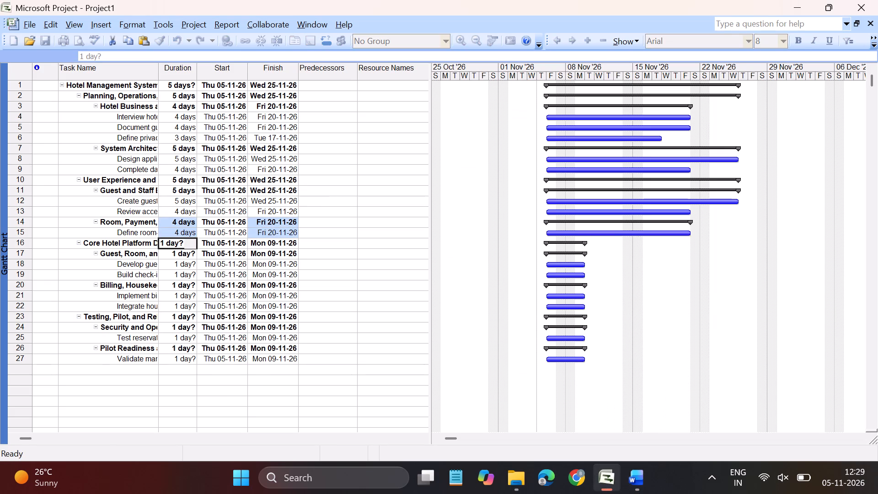
Check the Word task table and set the durations in Microsoft Project to 8 days for task 18 and 7 days for task 19.
click(631, 484)
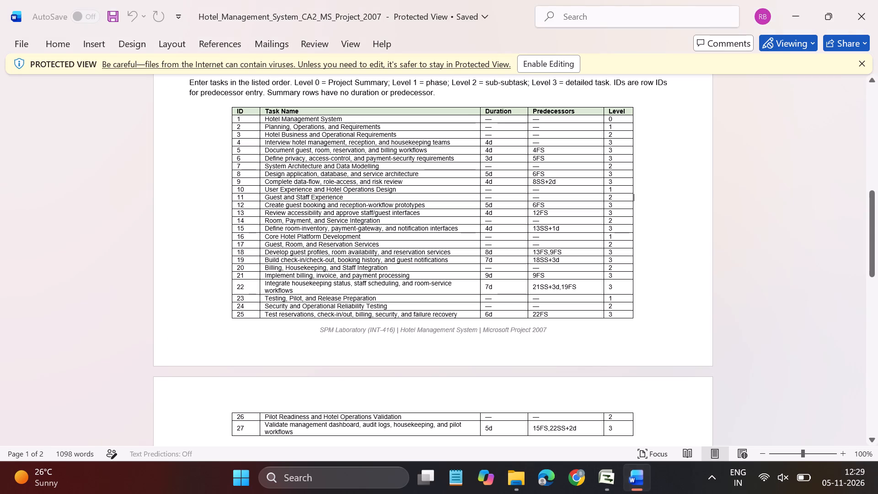
click(610, 482)
key(Down)
key(Down)
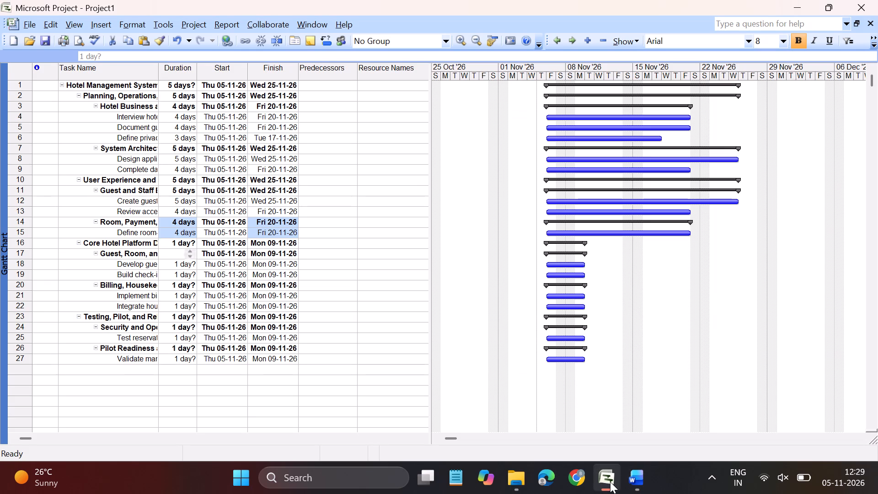
key(8)
key(Down)
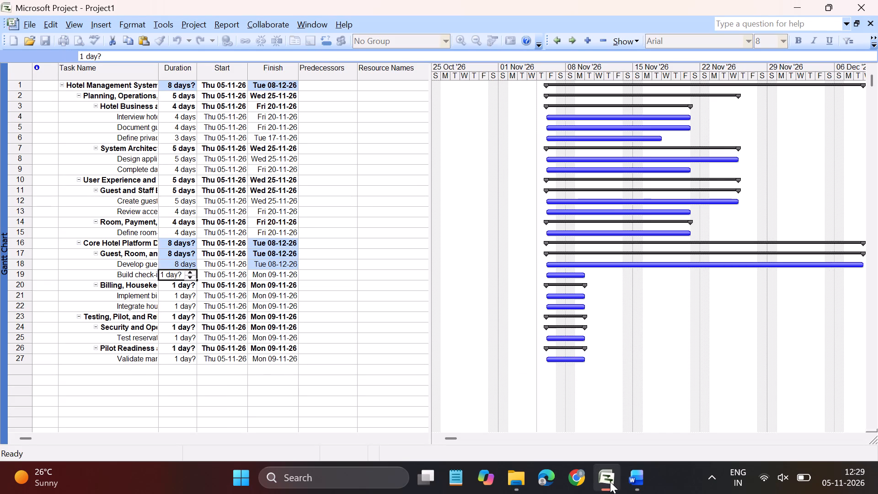
key(7)
key(Down)
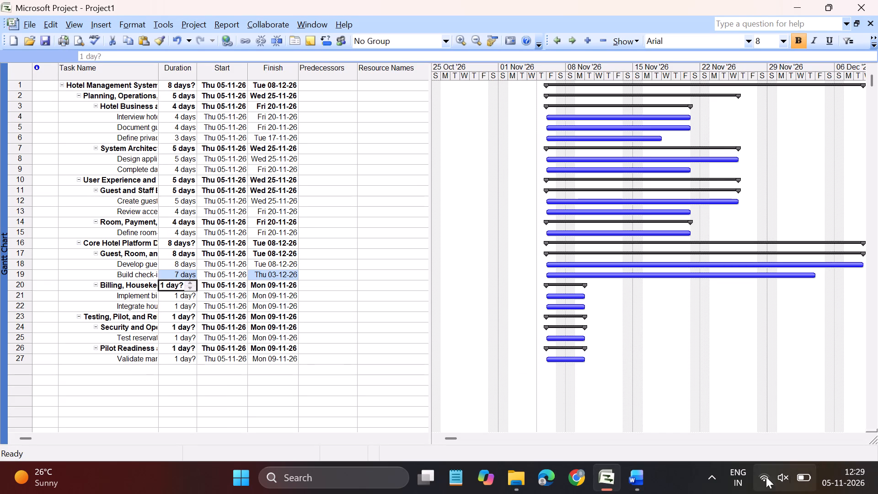
Consult the Word task table and set the durations in Microsoft Project to 9 days for task 21 and 7 days for task 22.
click(637, 482)
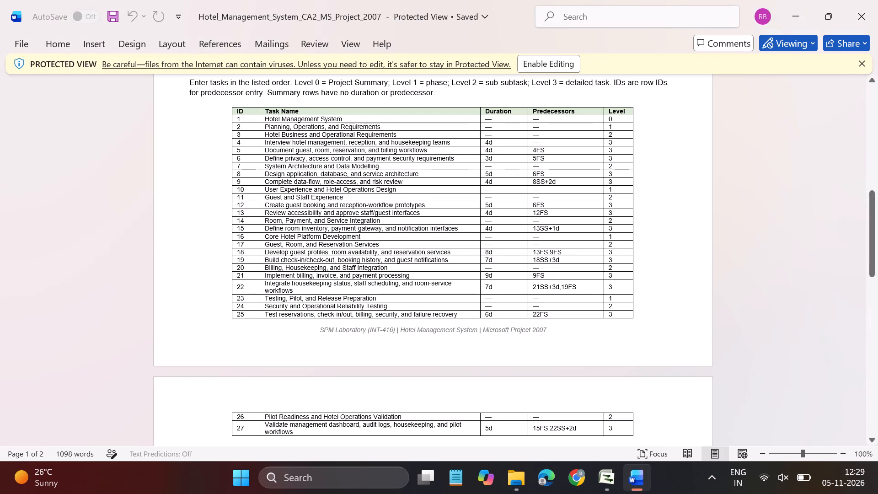
click(609, 476)
click(172, 295)
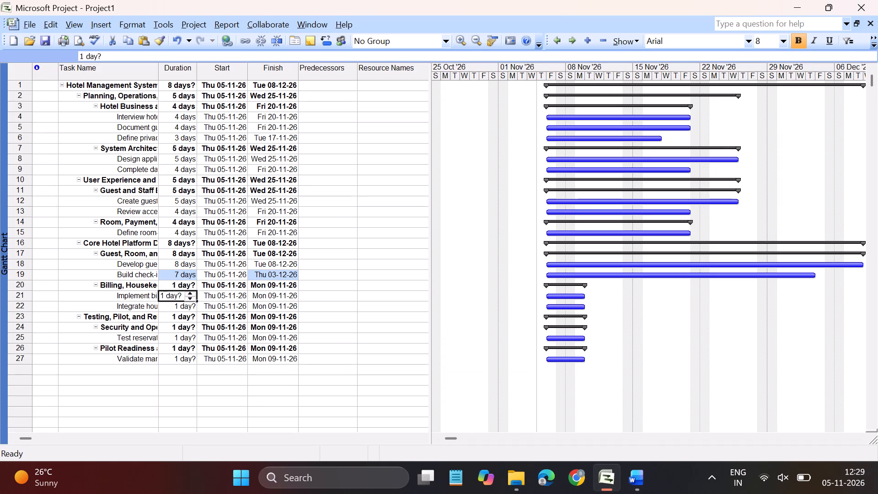
key(9)
key(Down)
key(7)
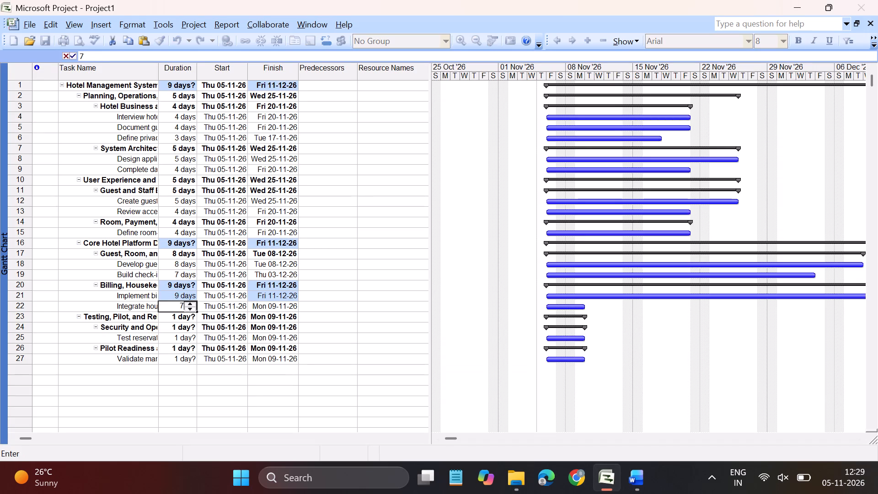
key(Down)
Check the Word task table and set the durations in Microsoft Project to 6 days for task 25 and 5 days for task 27.
click(643, 479)
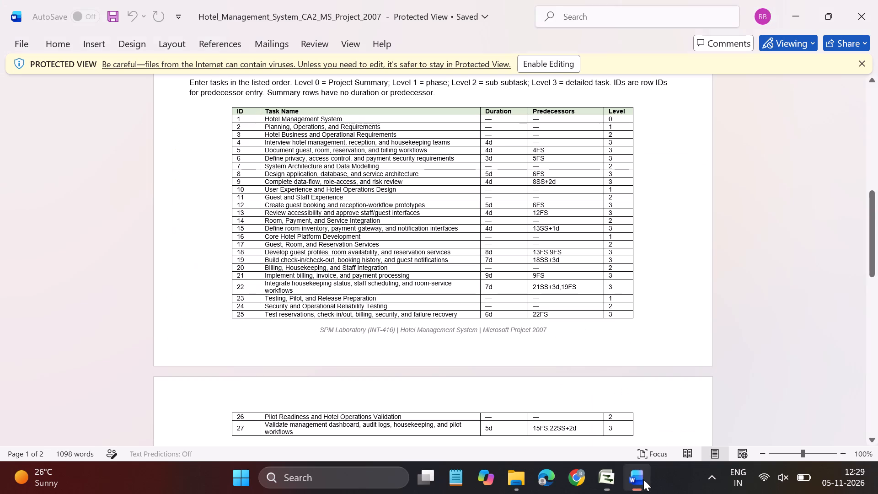
click(612, 478)
key(Down)
key(Down)
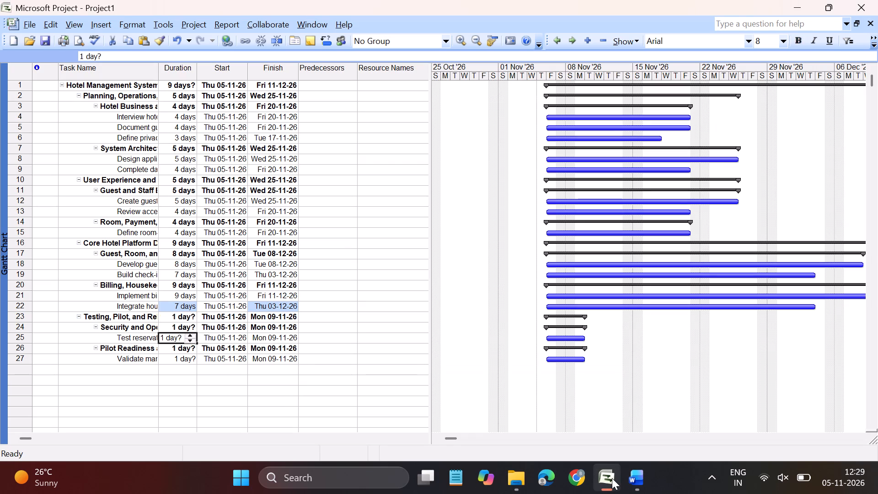
key(6)
key(Down)
key(Down)
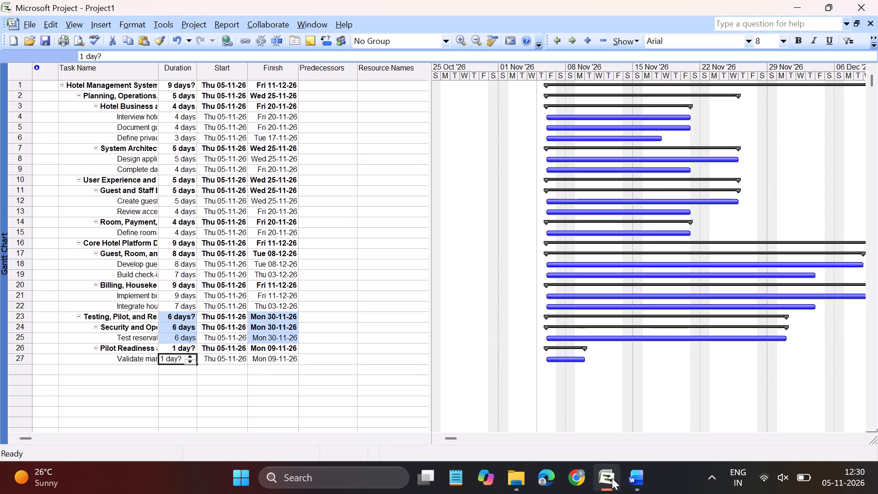
key(5)
key(Down)
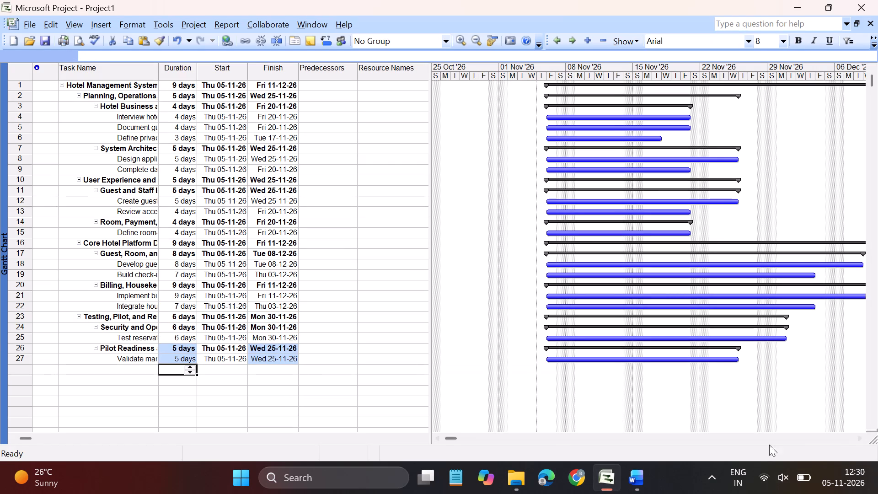
Copy the predecessors 4FS and 5FS from the Word task table into tasks 5 and 6 in Microsoft Project.
click(632, 482)
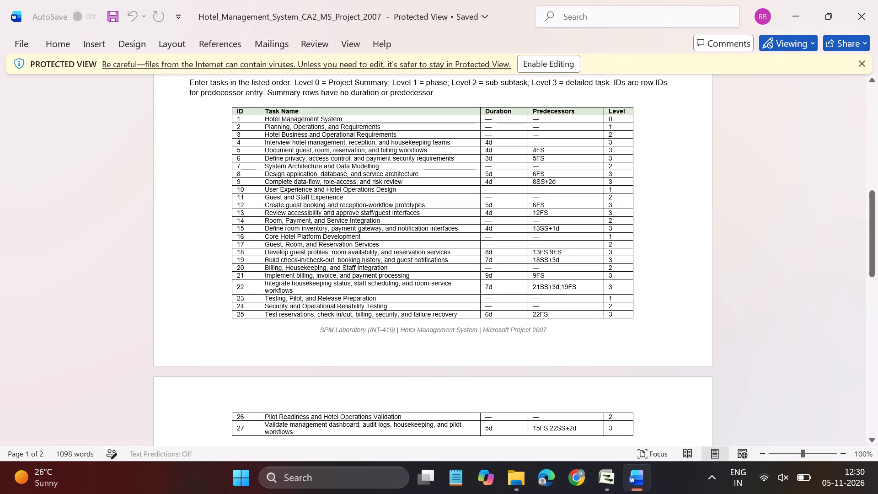
drag(531, 149, 550, 158)
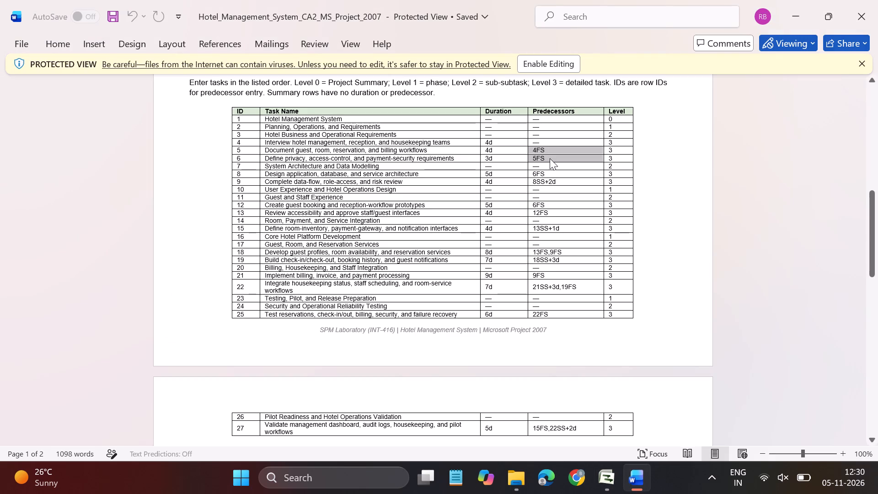
key(ctrl+c)
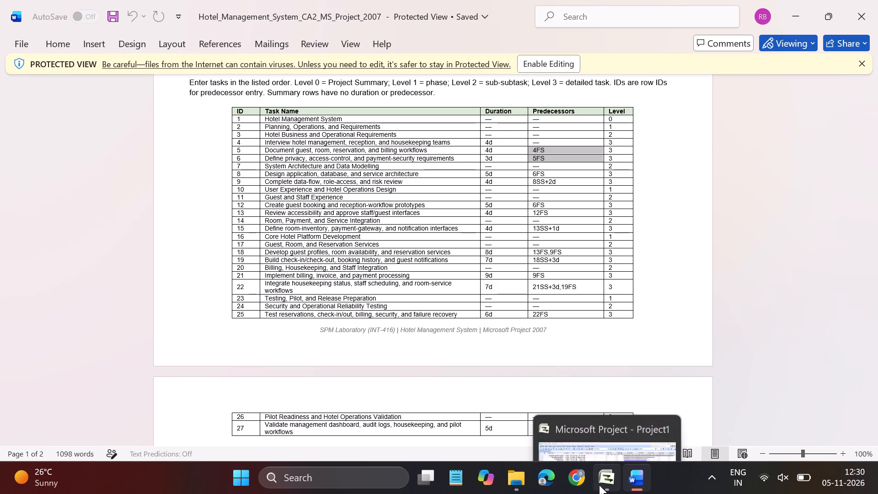
click(599, 485)
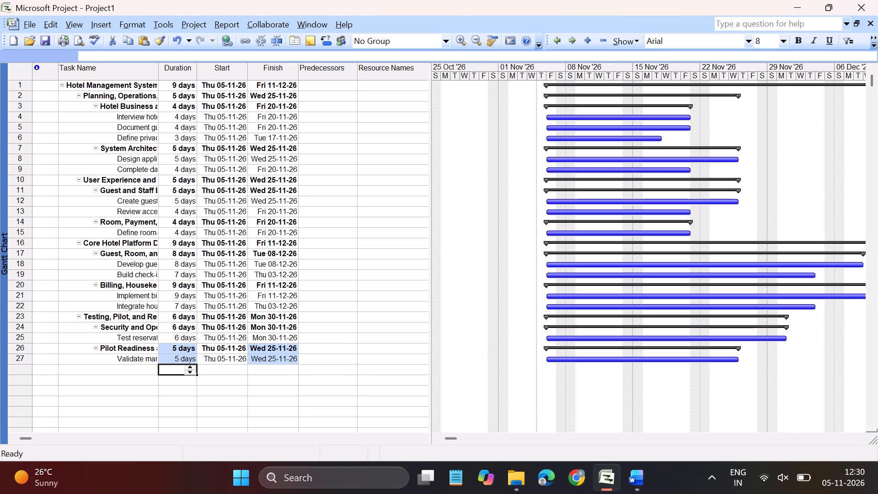
click(314, 129)
key(ctrl+v)
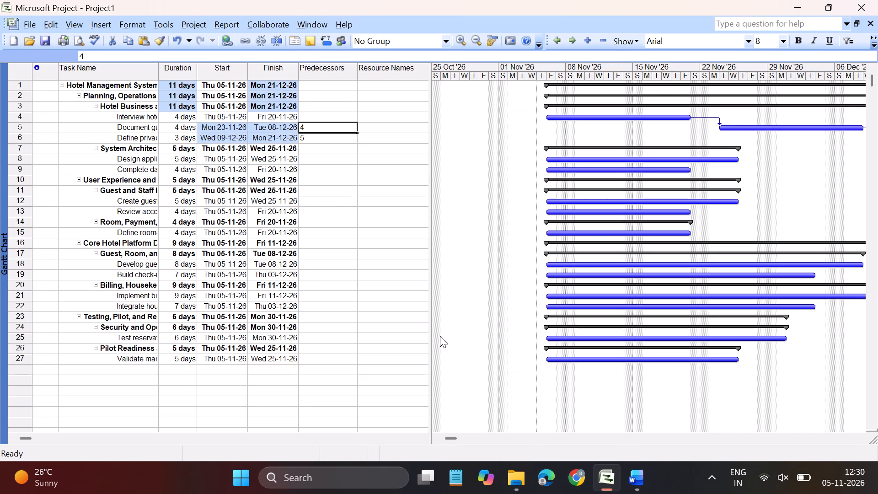
Copy the predecessors 6FS and 8SS+2d from the Word task table into tasks 8 and 9 in Microsoft Project.
click(636, 481)
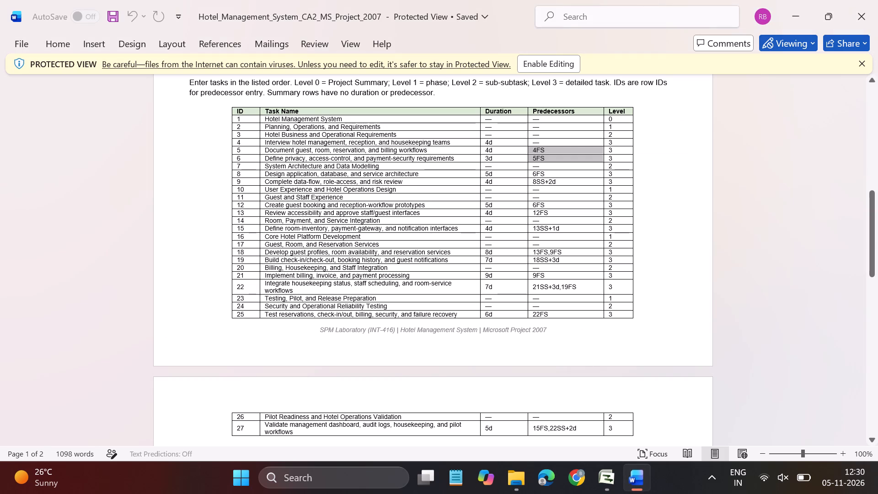
drag(533, 172, 567, 180)
key(ctrl+c)
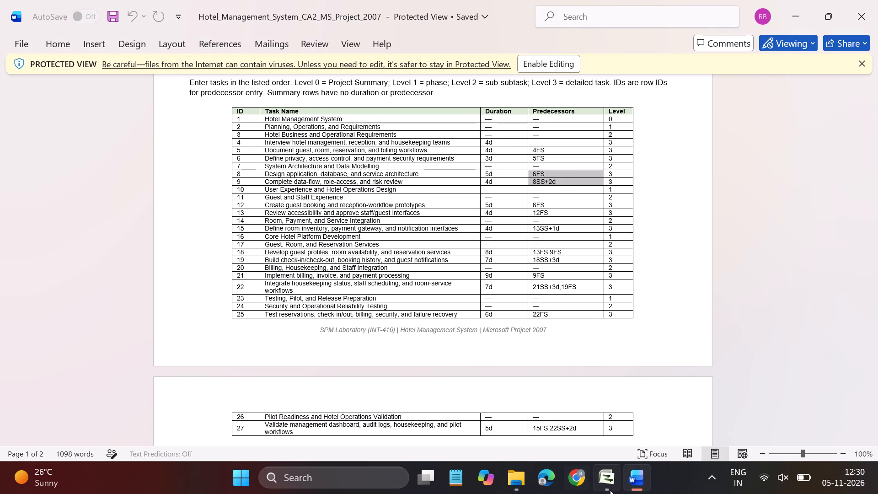
click(614, 485)
key(Down)
key(Down)
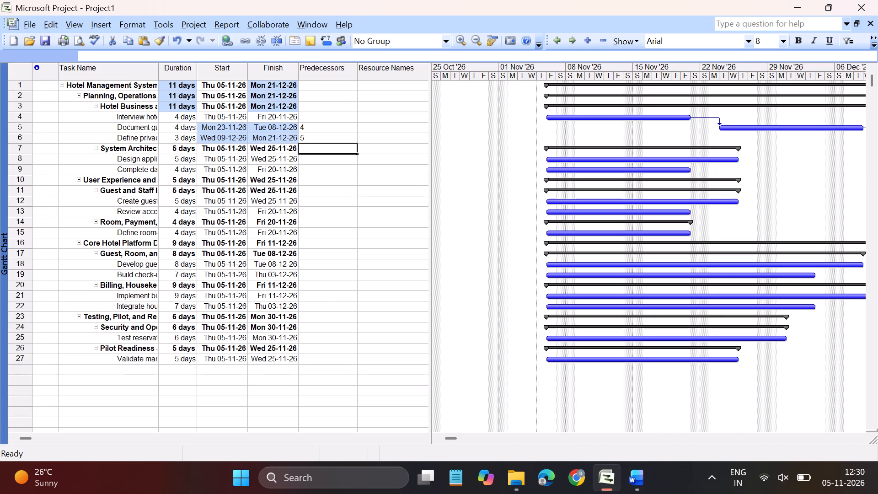
key(Down)
key(ctrl+v)
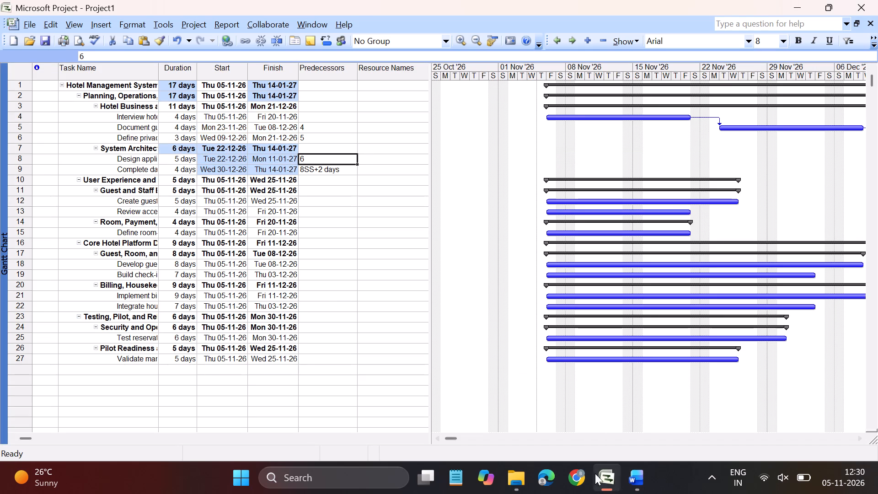
Copy the predecessors 6FS and 12FS from the Word task table into tasks 12 and 13 in Microsoft Project.
click(632, 480)
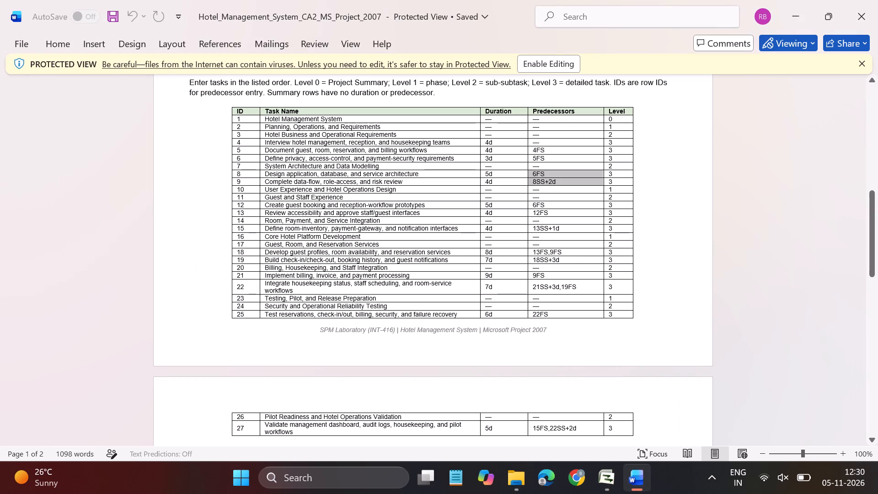
drag(533, 206, 551, 212)
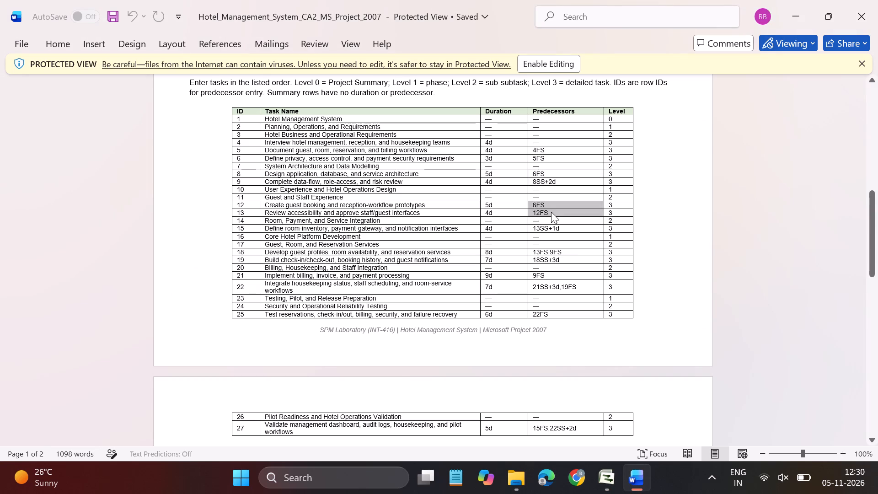
key(ctrl+c)
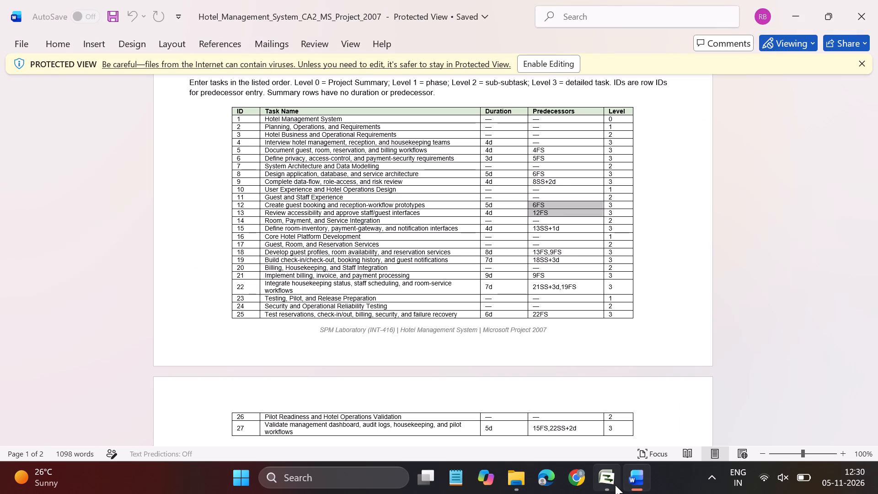
click(615, 485)
key(Down)
key(Down)
key(Down)
key(Down)
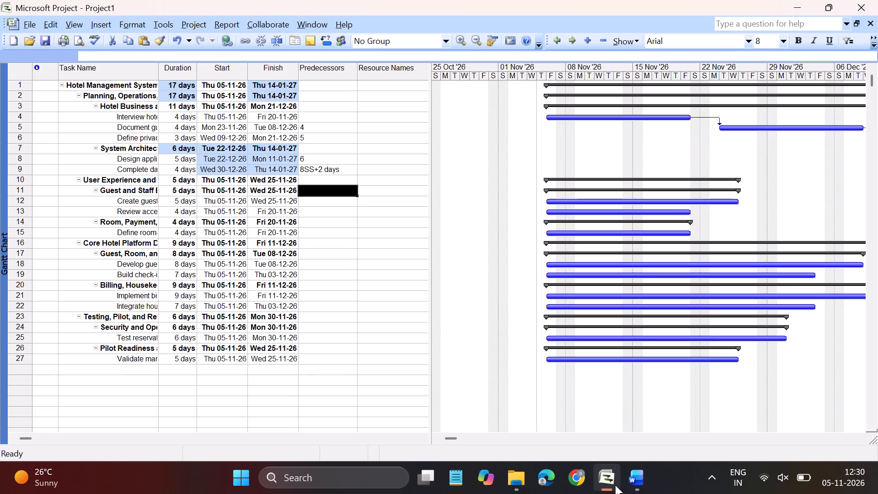
key(ctrl+v)
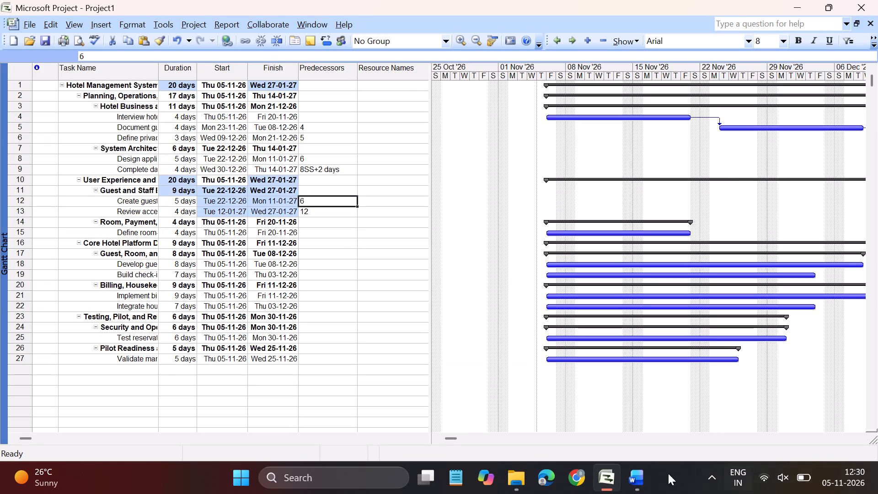
Copy the predecessor 13SS+1d from the Word task table into task 15 in Microsoft Project.
click(638, 478)
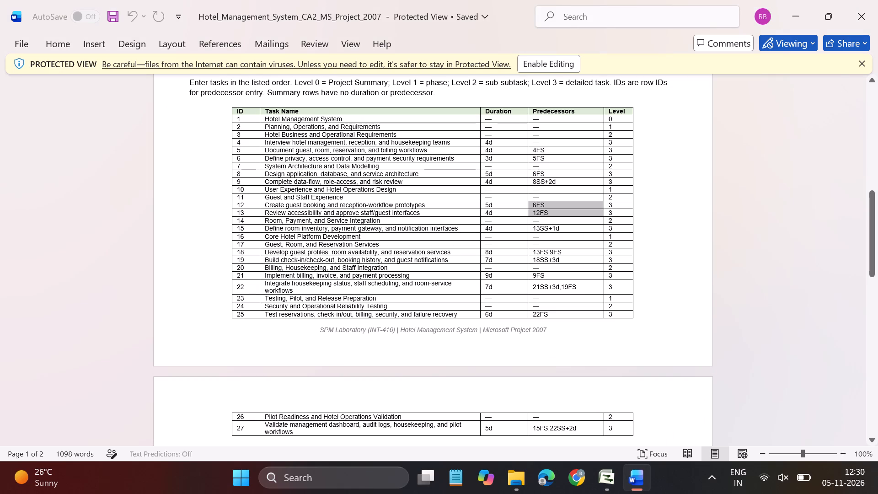
triple_click(533, 228)
key(ctrl+c)
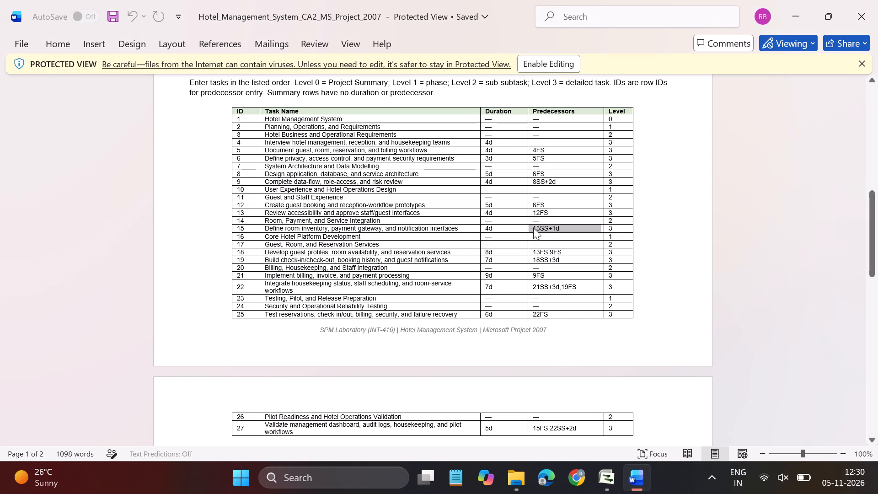
click(610, 485)
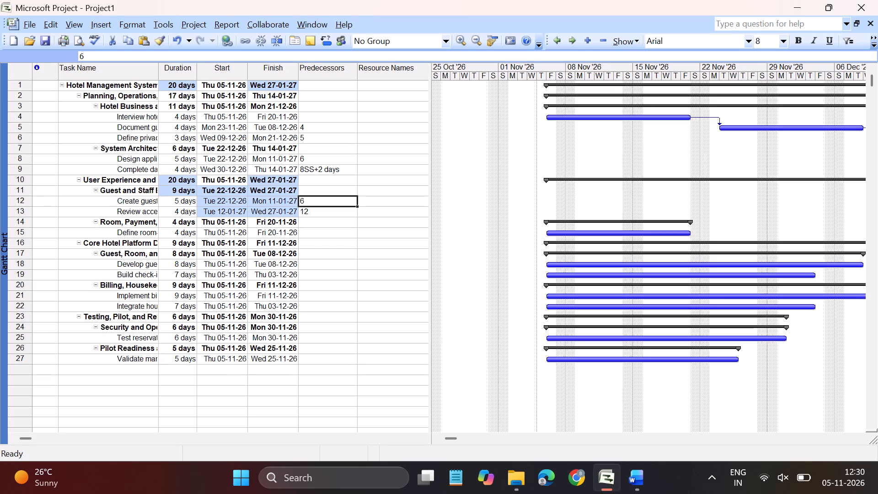
click(305, 235)
key(ctrl+v)
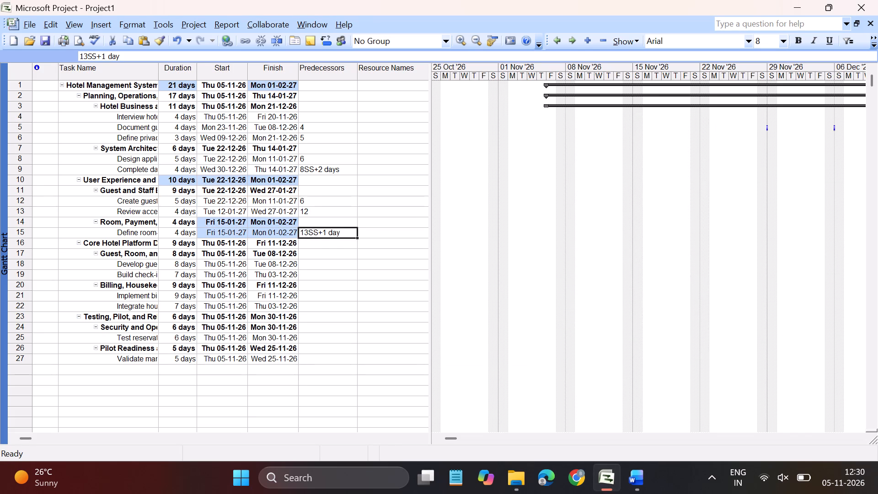
Copy the predecessors 13FS,9FS and 18SS+3d from the Word task table into tasks 18 and 19 in Microsoft Project.
click(634, 478)
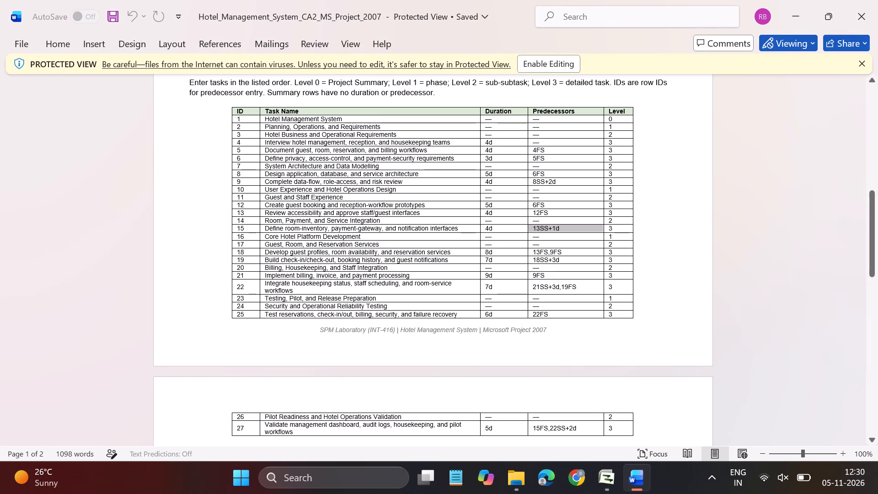
drag(534, 252, 565, 257)
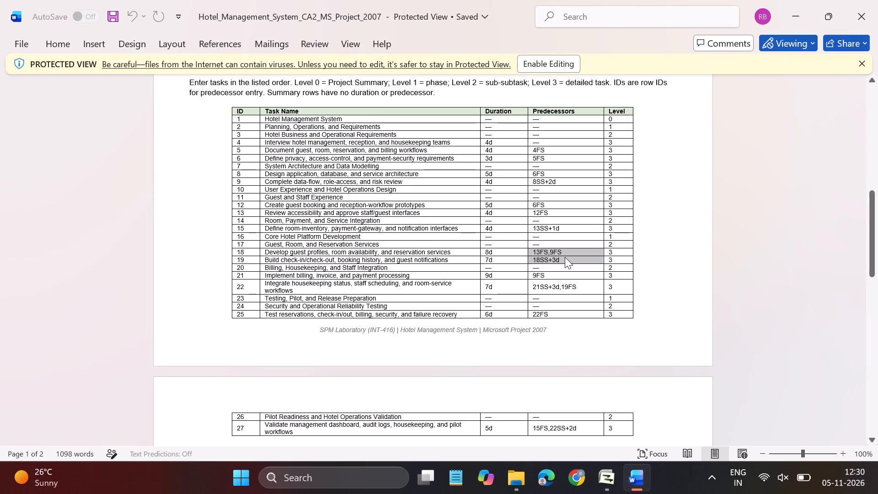
key(ctrl+c)
click(602, 482)
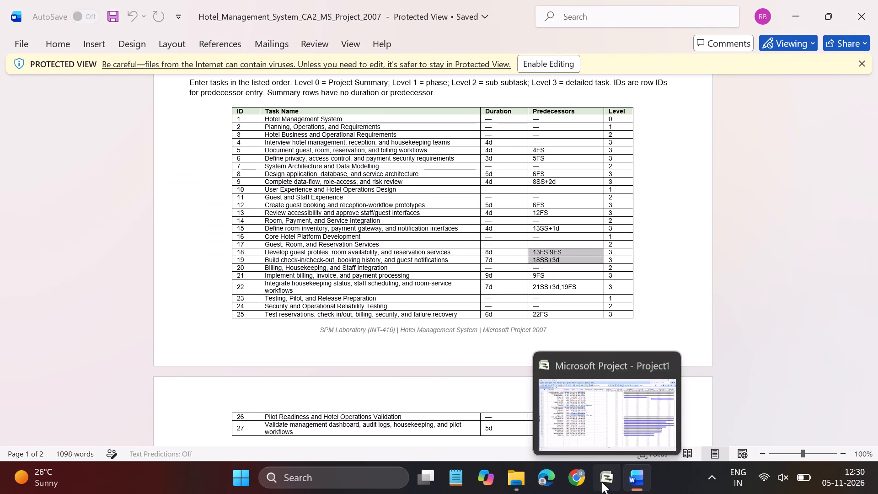
key(Down)
key(Down)
key(Down)
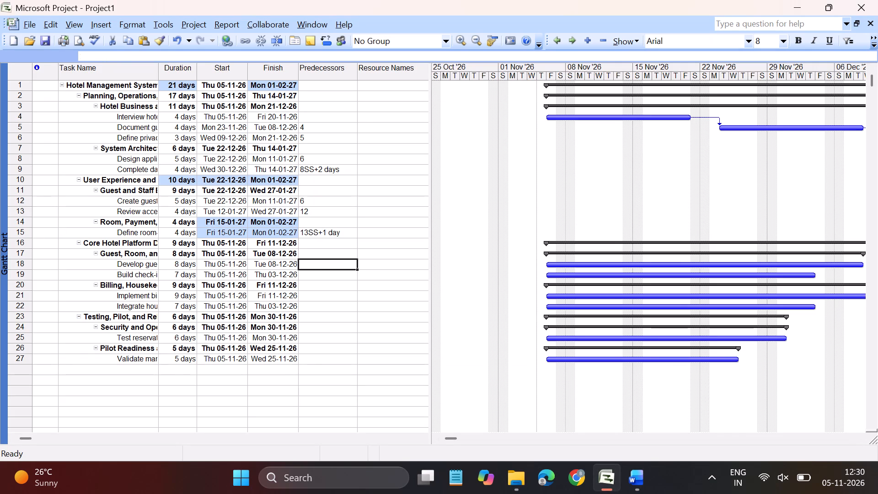
key(ctrl+v)
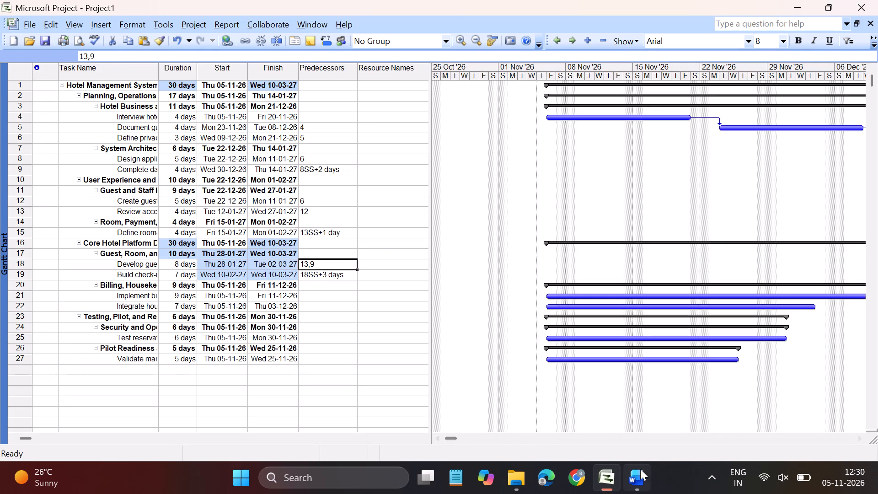
Copy the predecessors 9FS and 21SS+3d,19FS from the Word task table into tasks 21 and 22 in Microsoft Project.
click(641, 480)
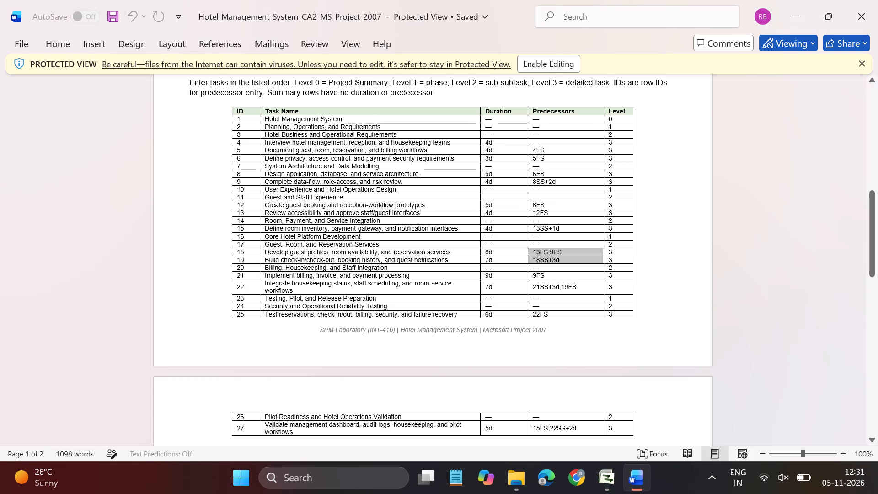
drag(534, 275, 572, 285)
key(ctrl+c)
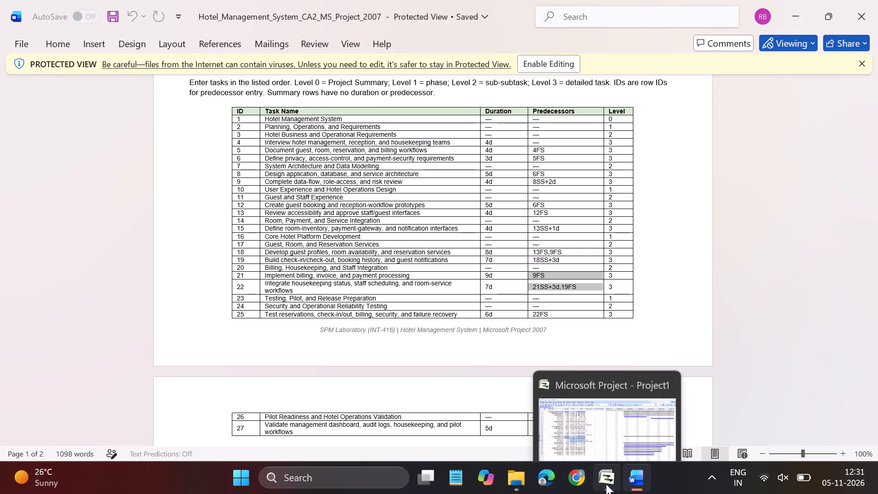
click(606, 484)
key(Down)
key(Down)
key(Down)
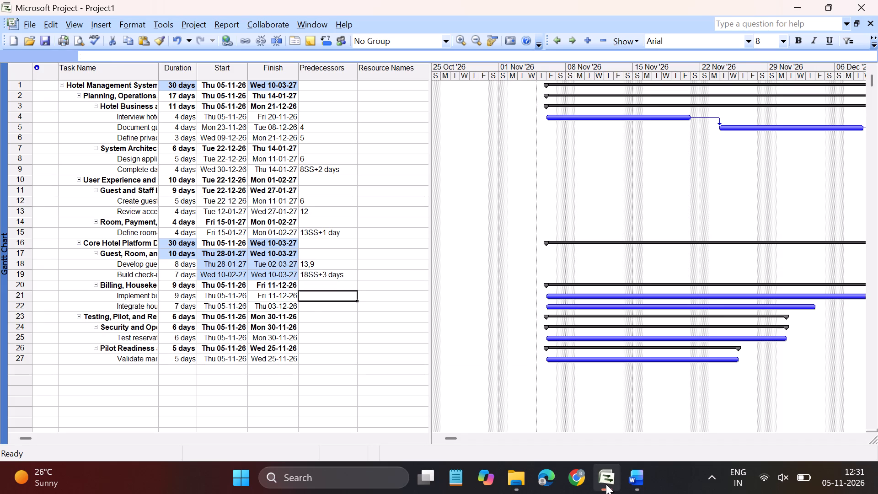
key(ctrl+v)
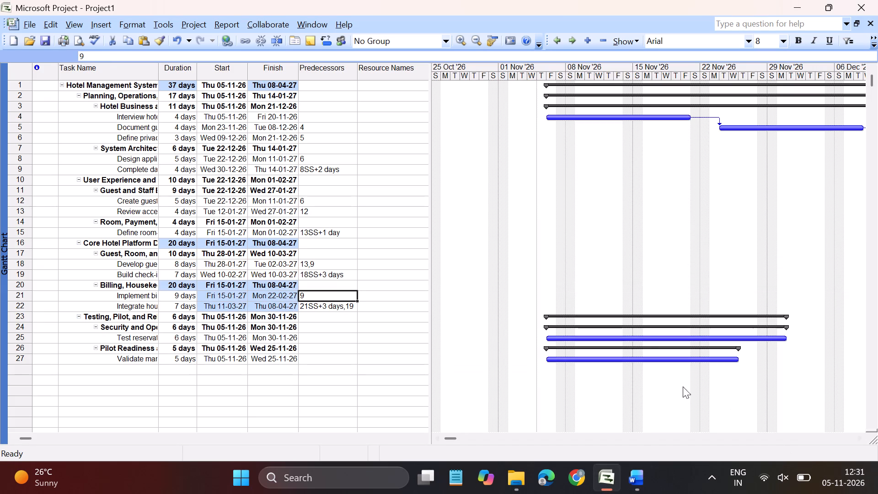
Copy the predecessor 22FS from the Word task table into task 25 in Microsoft Project.
click(647, 481)
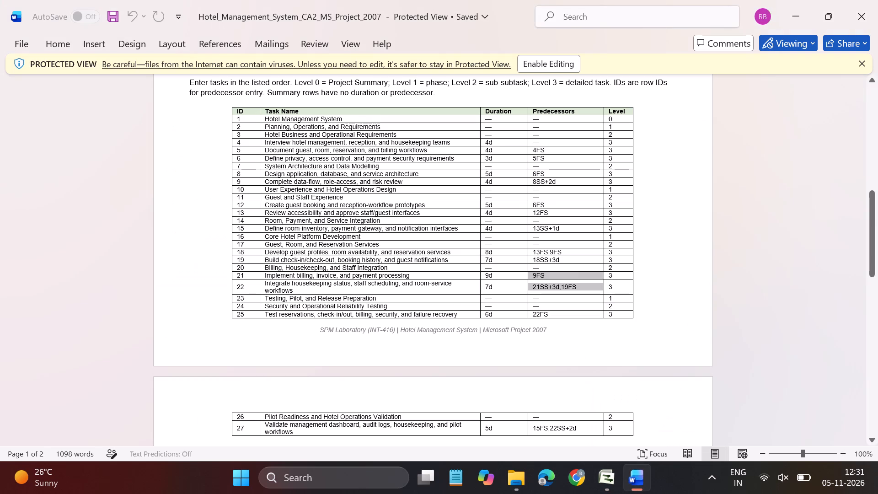
double_click(559, 313)
triple_click(559, 313)
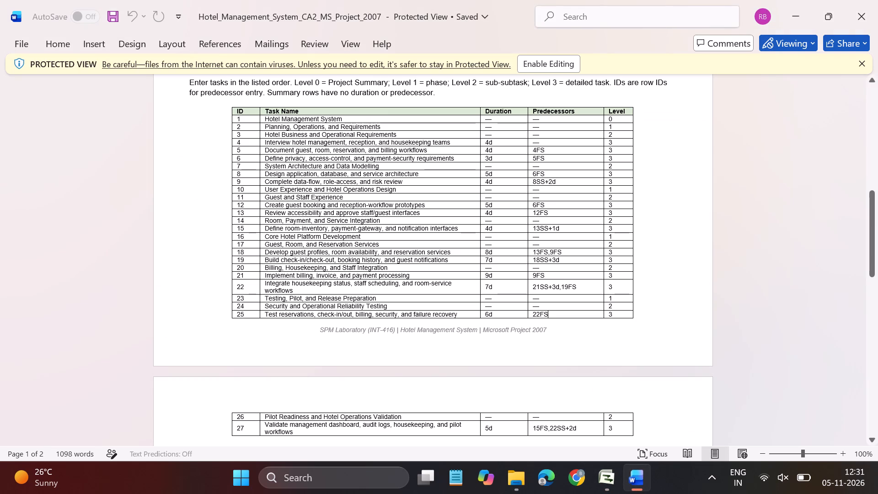
key(ctrl+c)
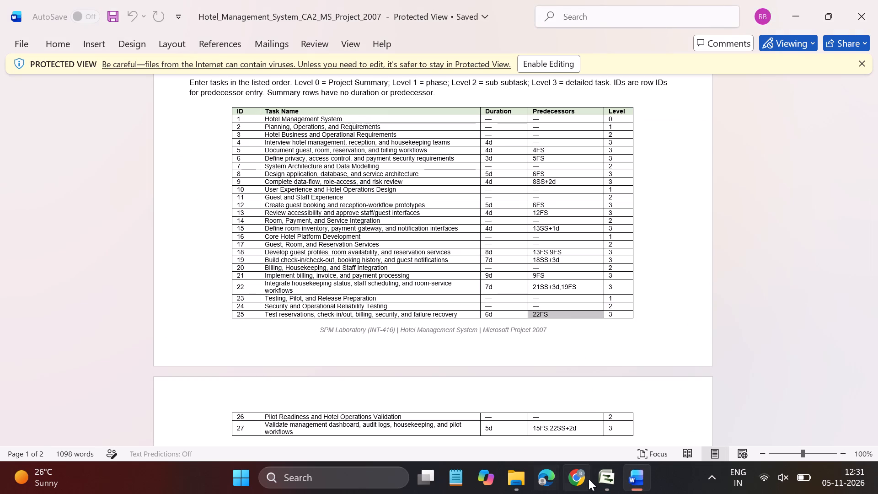
click(605, 477)
key(Down)
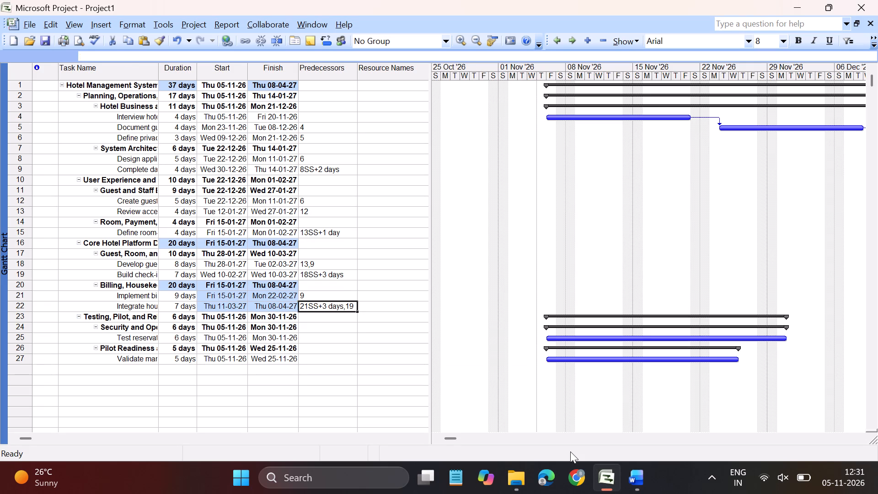
key(Down)
key(Down)
key(Down)
key(ctrl+v)
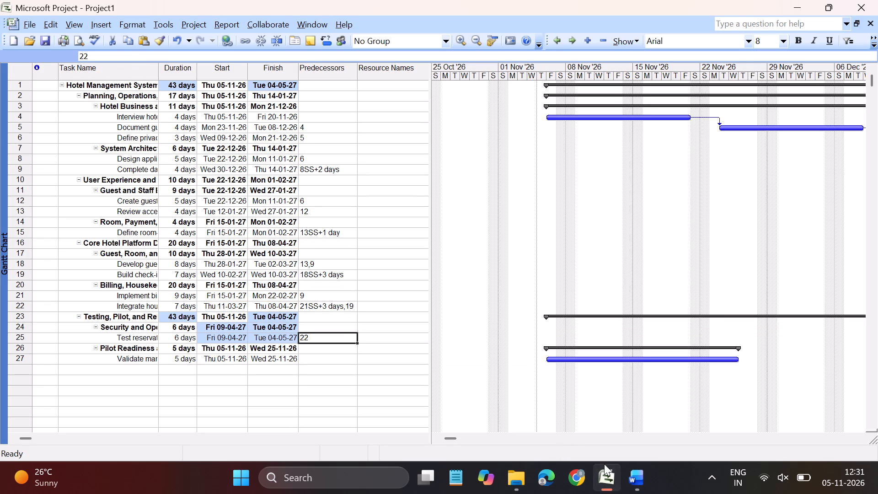
Copy the predecessors 15FS,22SS+2d from the Word task table into task 27 in Microsoft Project.
click(632, 477)
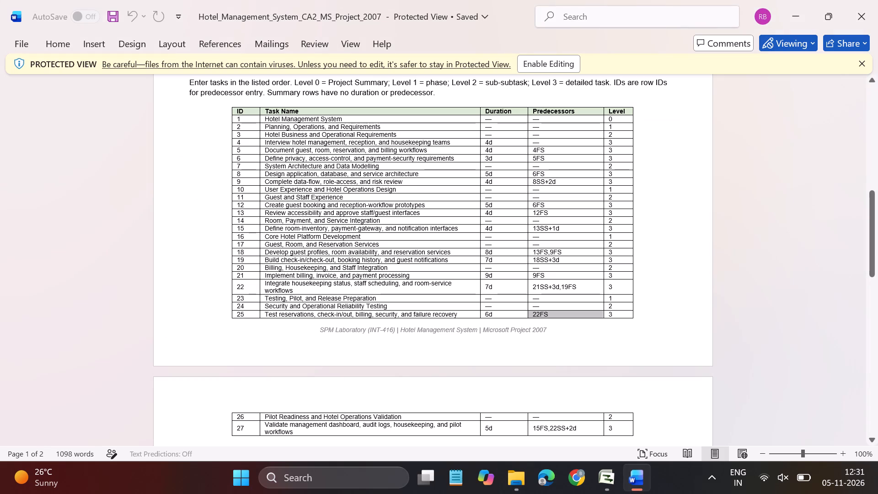
drag(579, 428, 530, 426)
key(ctrl+c)
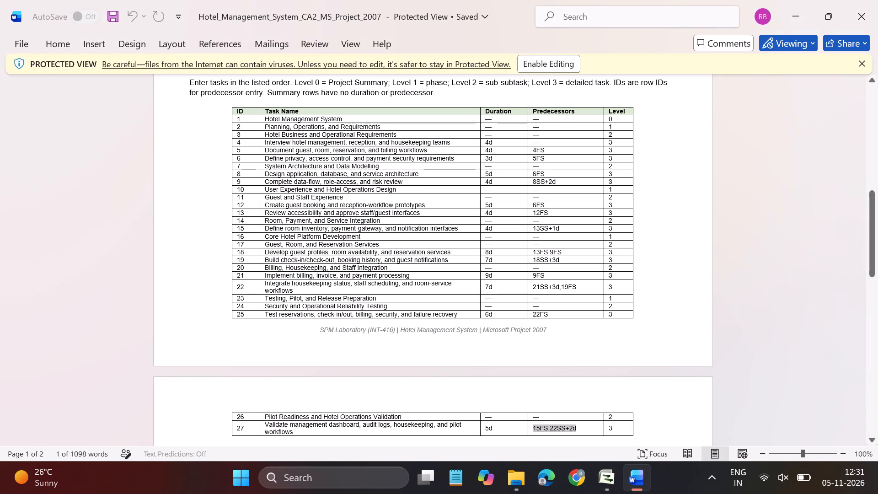
click(597, 478)
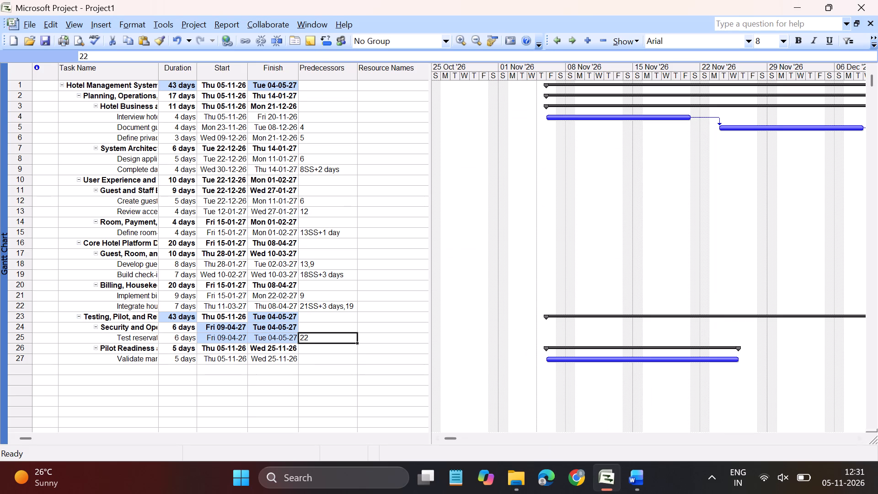
key(Down)
key(Down)
key(ctrl+v)
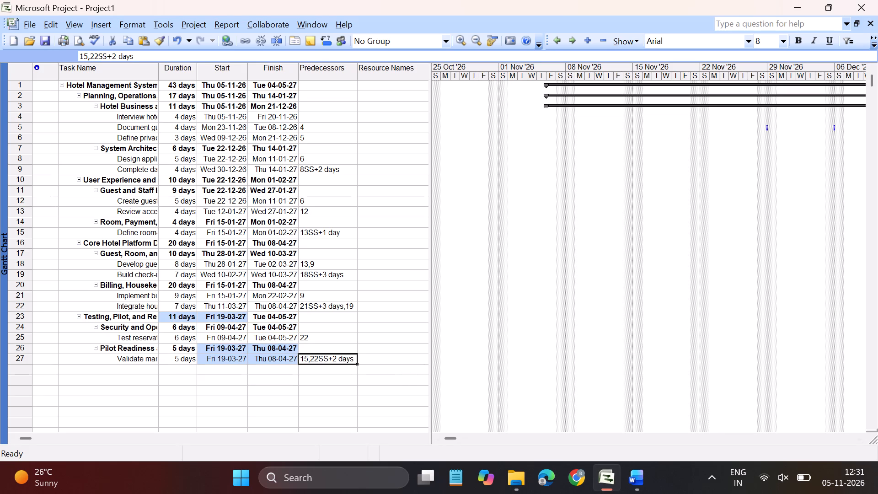
click(179, 401)
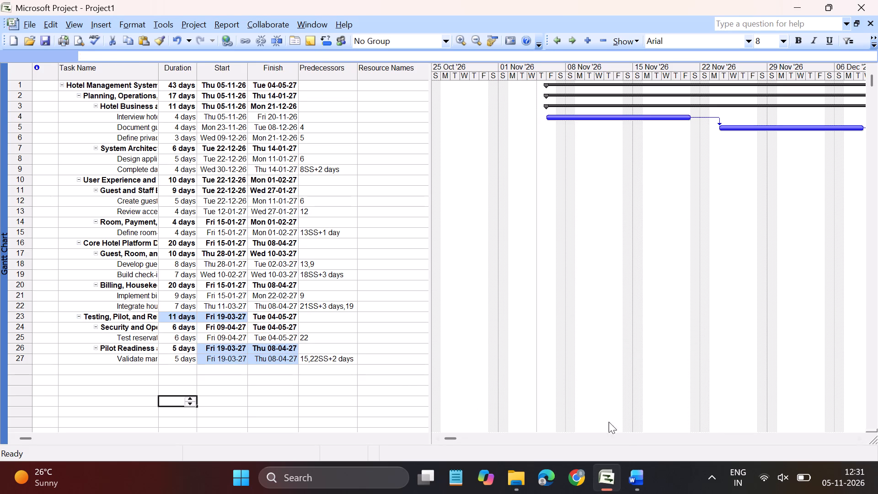
Check the project requirements in Word, and in Microsoft Project set the project start date to Mon 02-11-26 and the calendar to 24 Hours.
click(642, 485)
scroll(553, 313, up, 3)
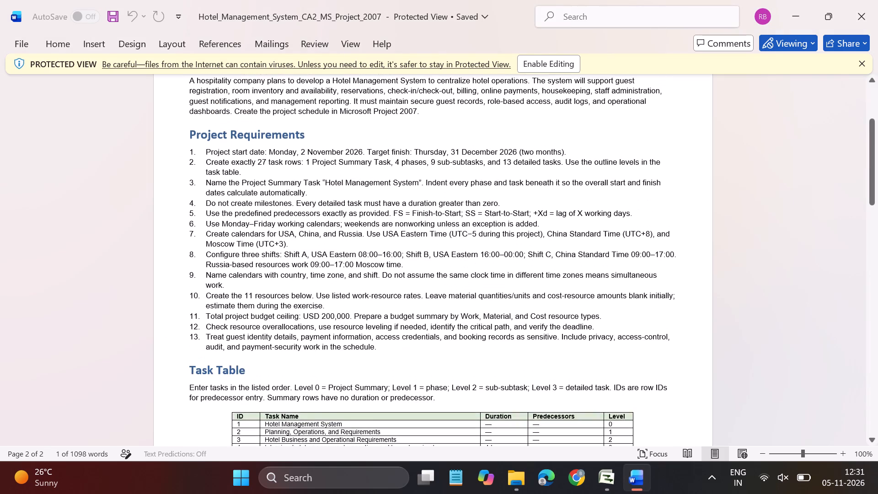
scroll(553, 313, up, 1)
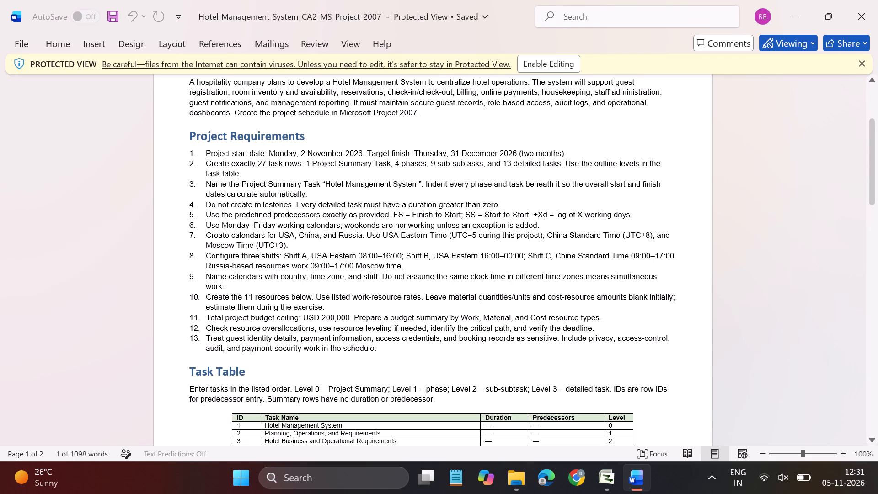
click(606, 479)
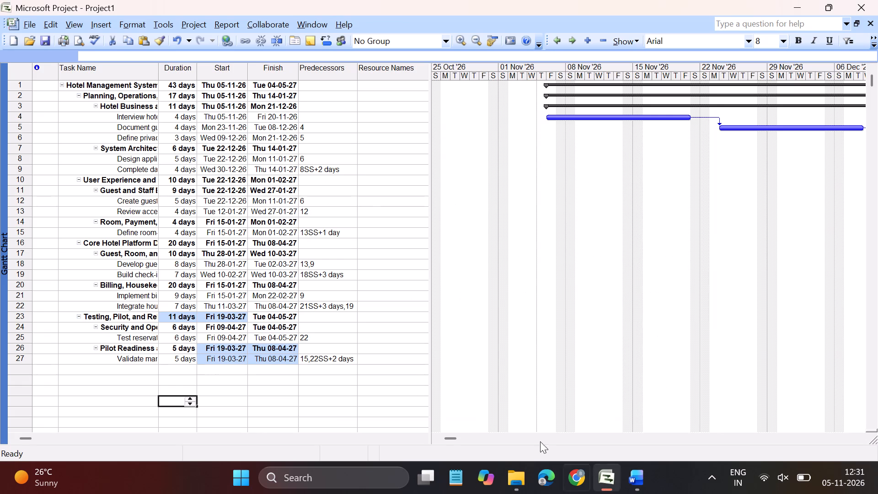
click(201, 25)
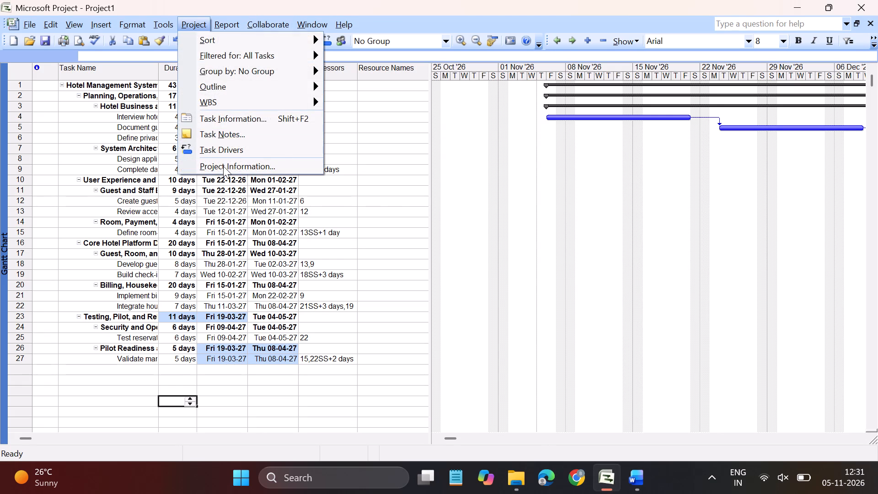
click(223, 166)
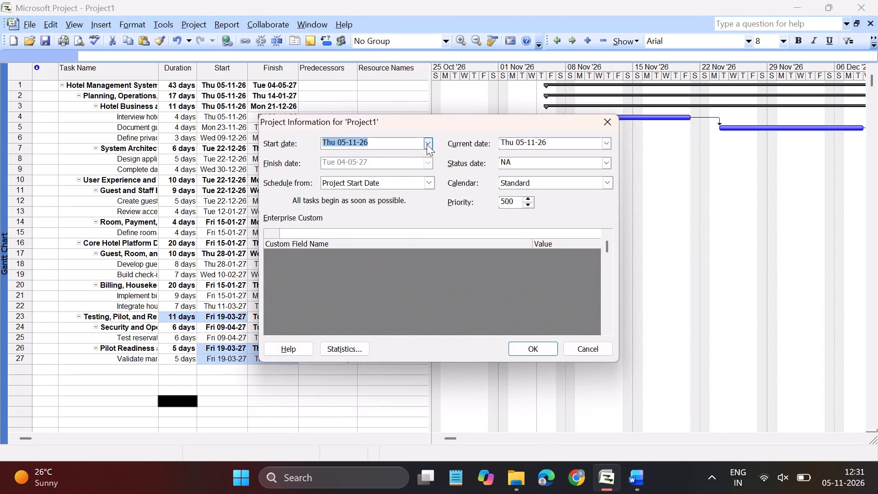
click(427, 144)
click(351, 182)
click(428, 142)
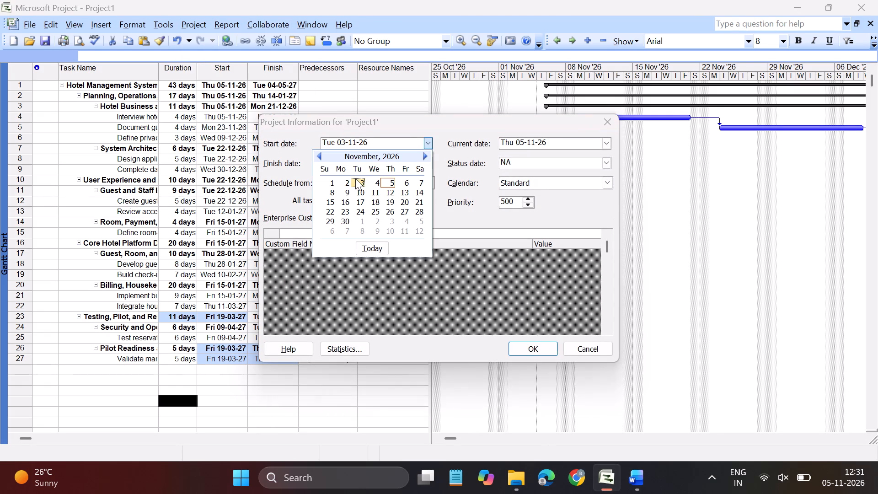
click(347, 180)
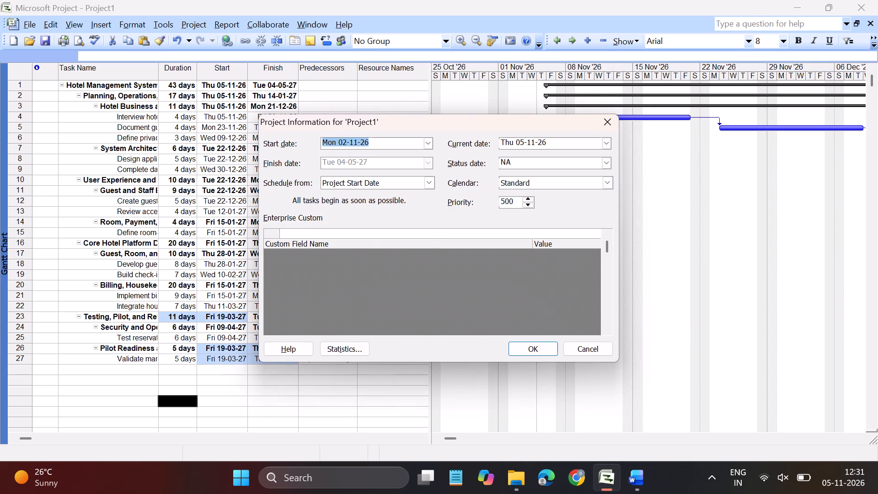
click(608, 183)
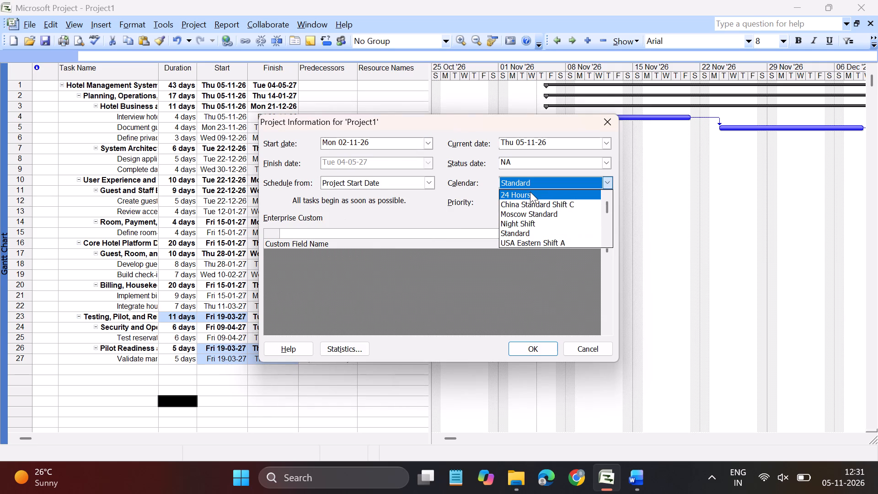
click(530, 192)
click(439, 209)
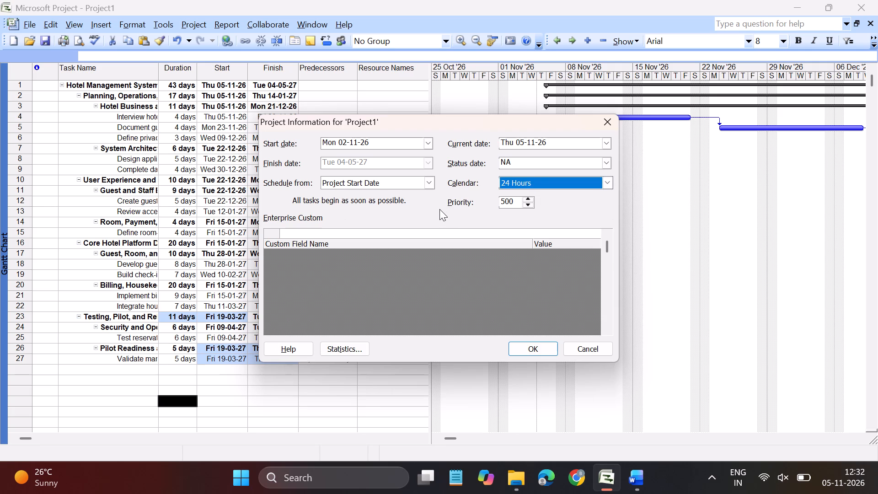
click(531, 349)
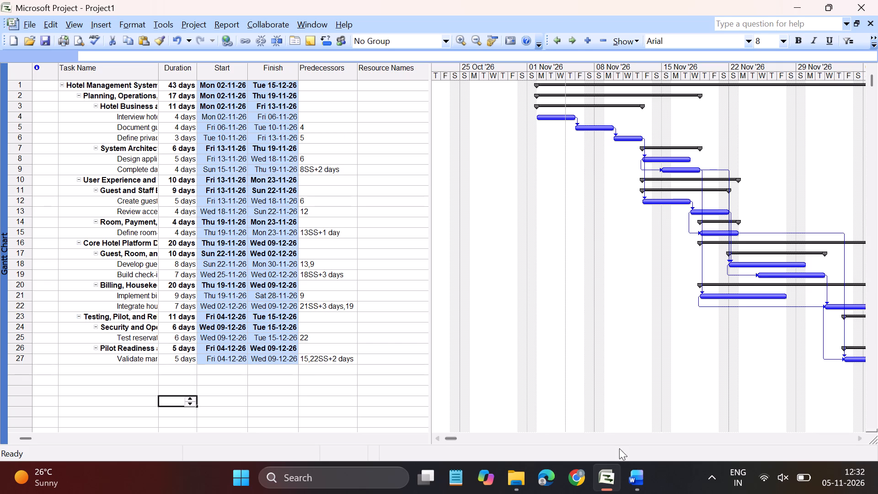
Copy all 11 resource names from the Word resource table into the Resource Name column of Microsoft Project's Resource Sheet.
click(630, 475)
scroll(365, 282, down, 2)
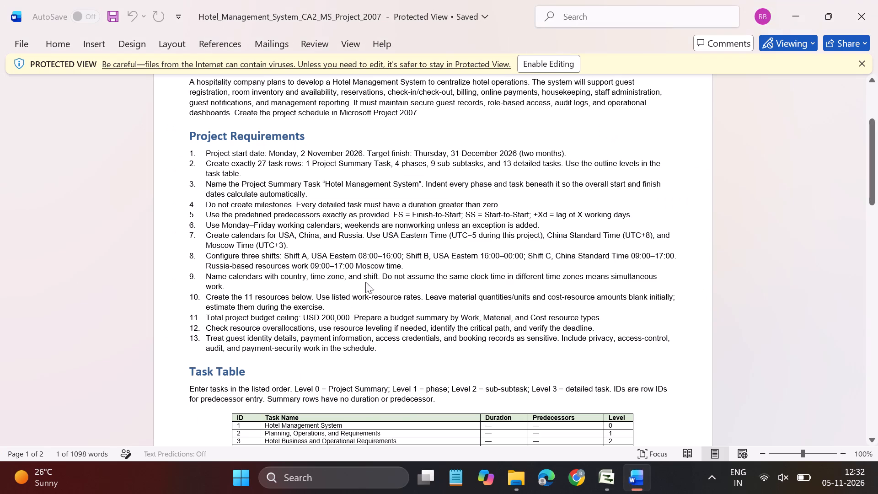
scroll(365, 282, down, 3)
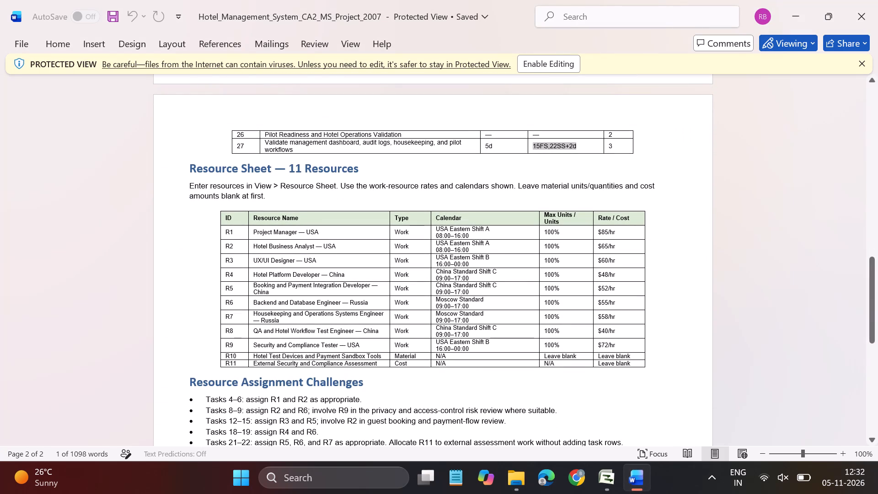
drag(252, 232, 348, 309)
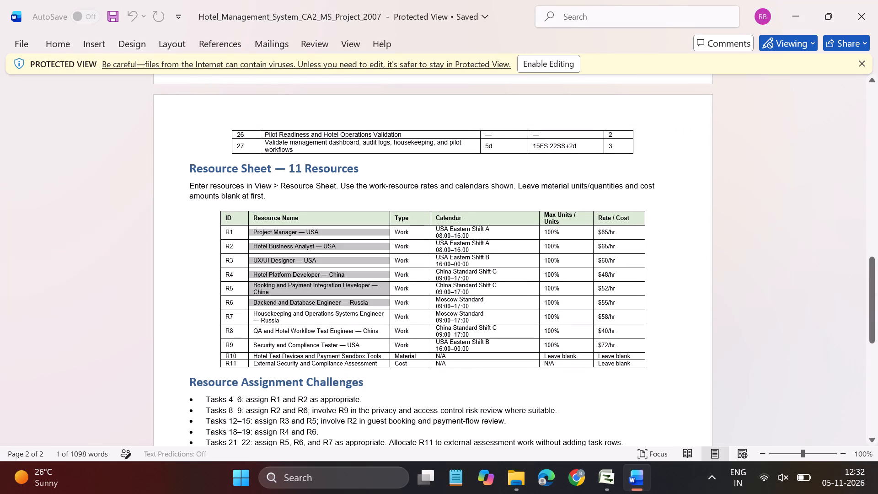
drag(348, 309, 385, 365)
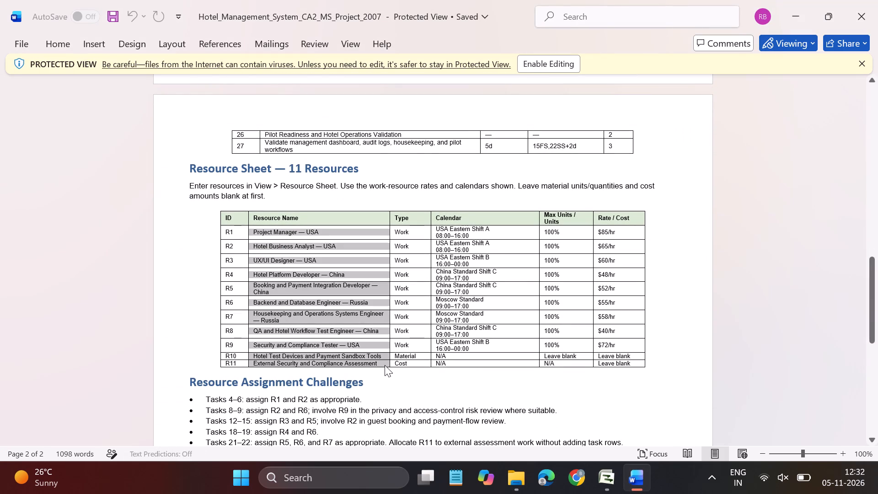
key(ctrl+c)
click(603, 479)
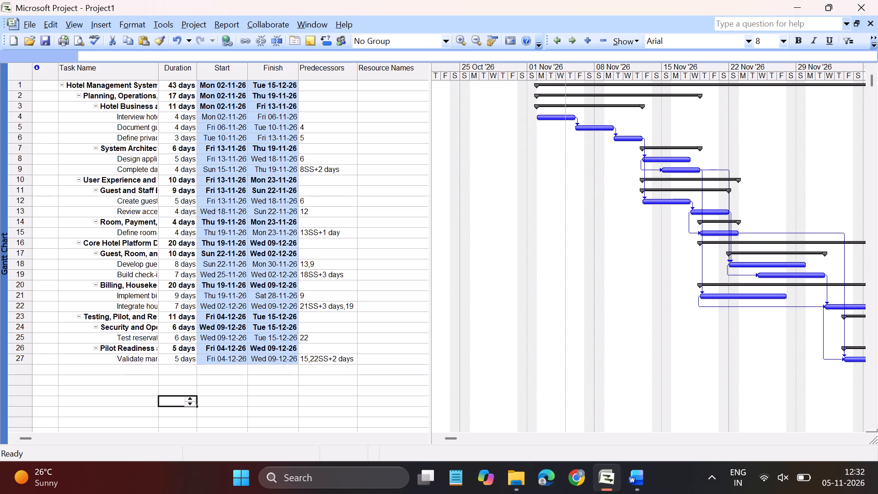
click(84, 26)
click(102, 131)
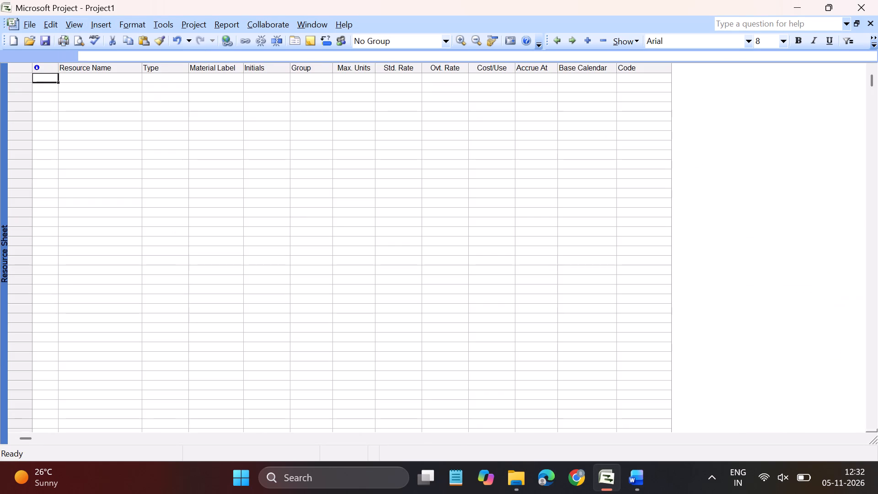
key(Right)
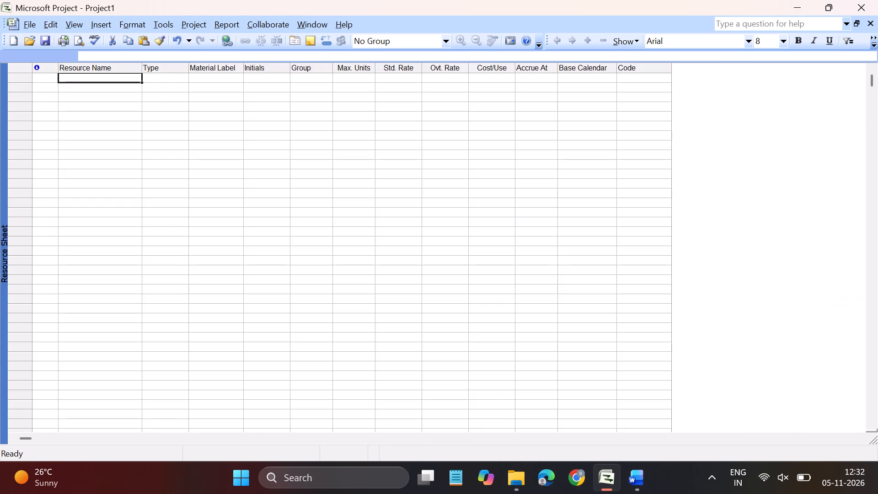
key(ctrl+v)
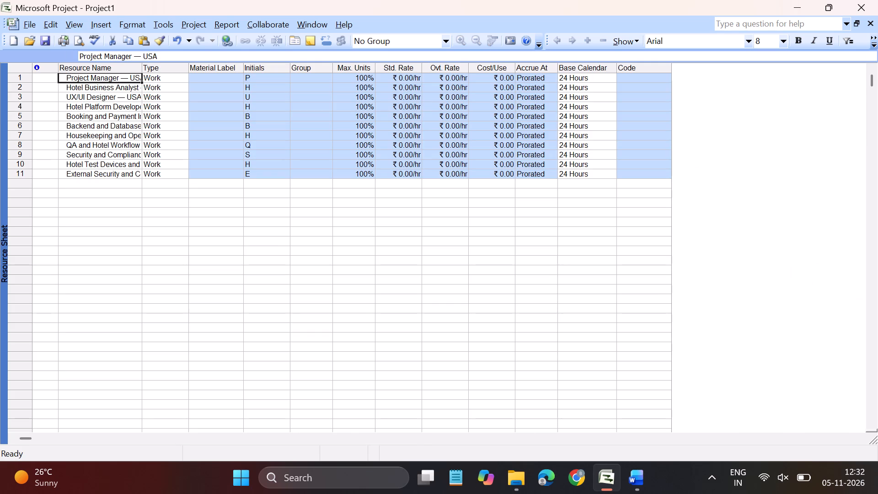
Copy the types of all 11 resources from the Word resource table into the Type column of Microsoft Project's Resource Sheet.
click(628, 470)
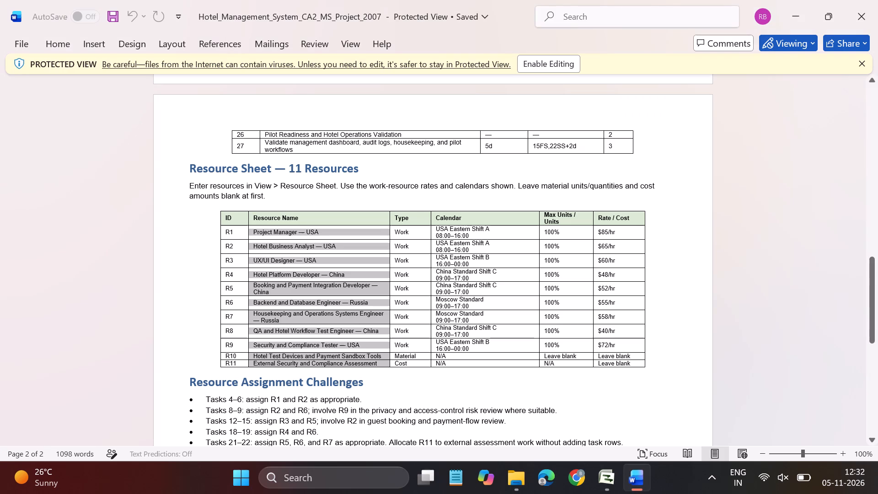
drag(396, 229, 410, 344)
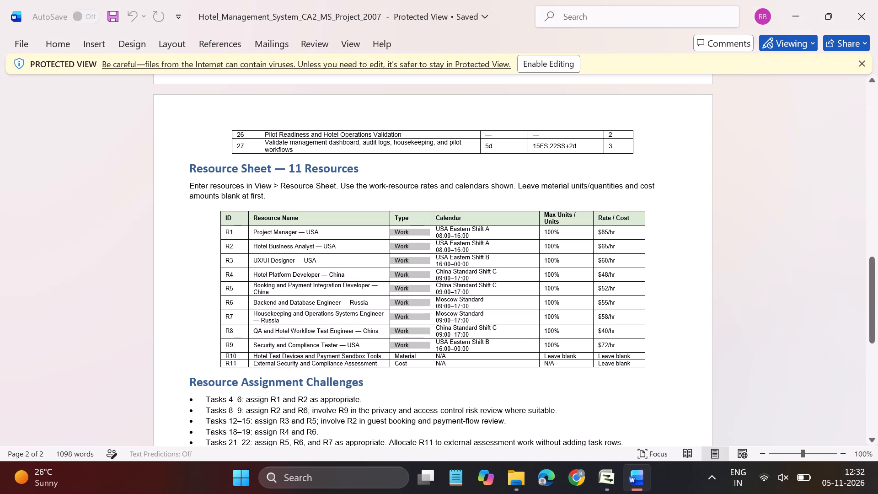
drag(410, 344, 413, 363)
key(ctrl+c)
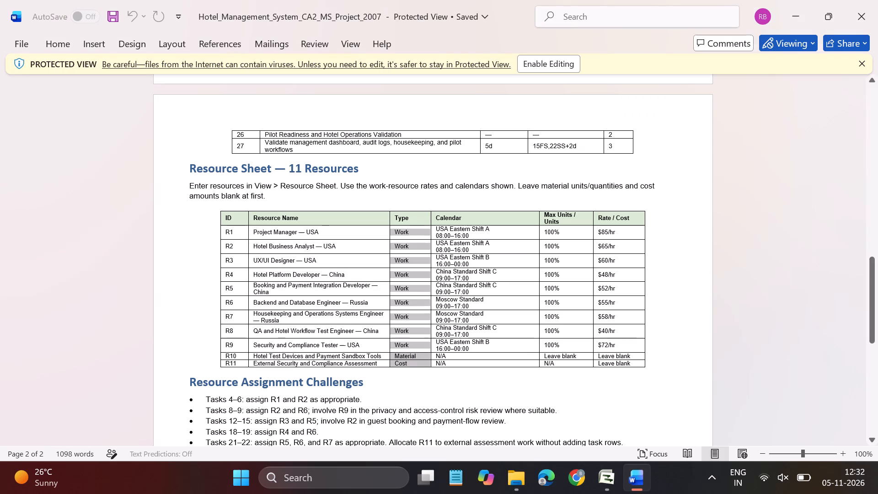
click(609, 478)
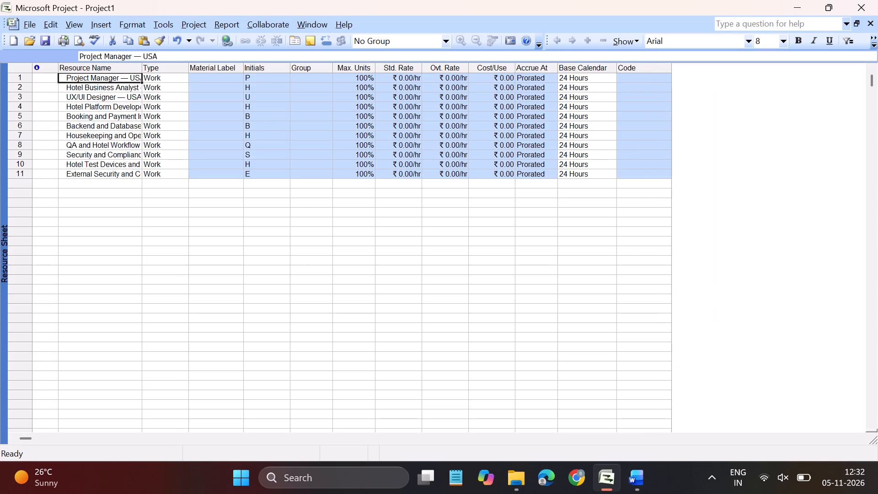
drag(171, 78, 167, 169)
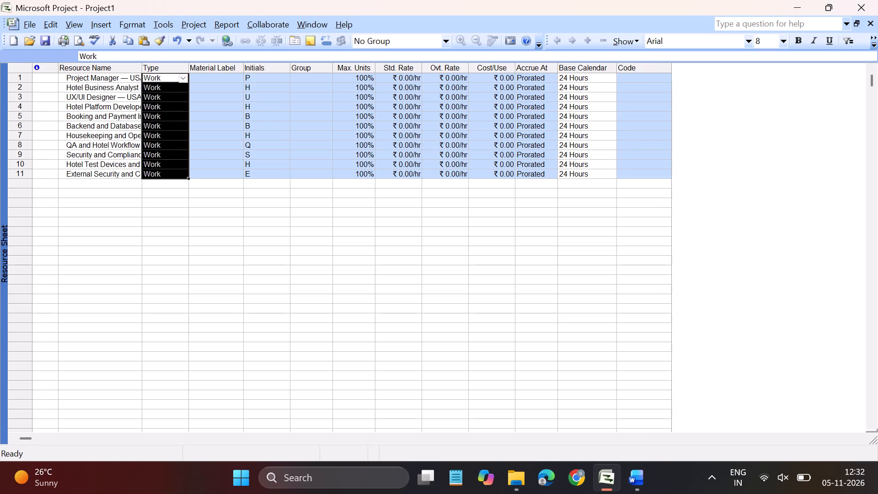
drag(167, 169, 167, 174)
key(ctrl+v)
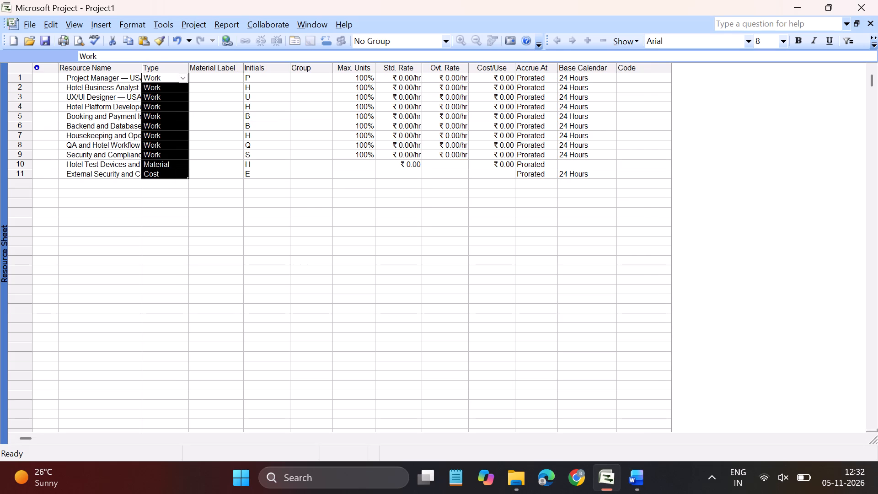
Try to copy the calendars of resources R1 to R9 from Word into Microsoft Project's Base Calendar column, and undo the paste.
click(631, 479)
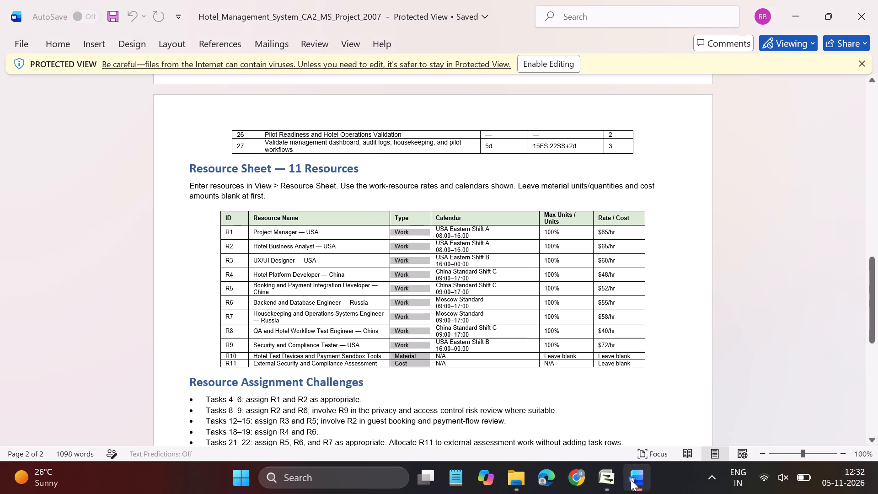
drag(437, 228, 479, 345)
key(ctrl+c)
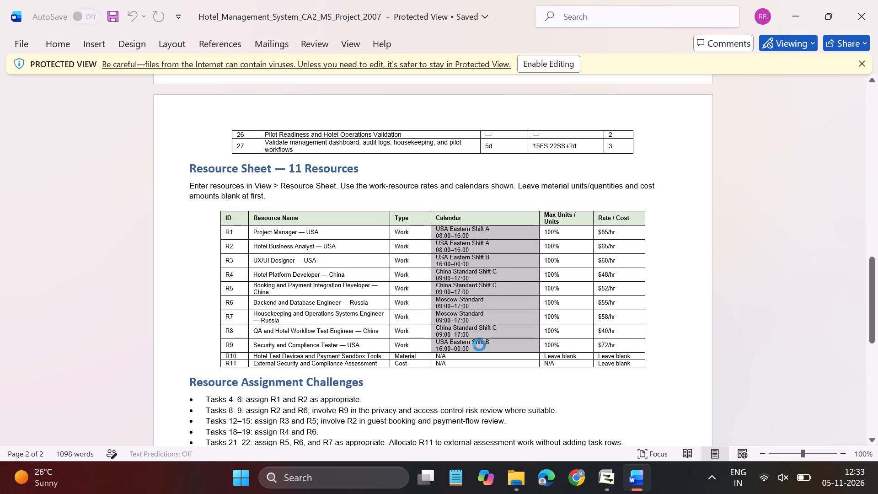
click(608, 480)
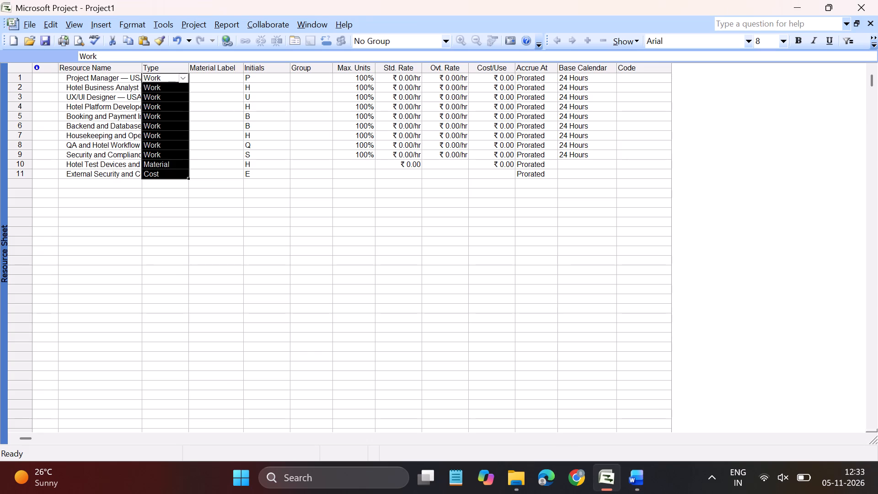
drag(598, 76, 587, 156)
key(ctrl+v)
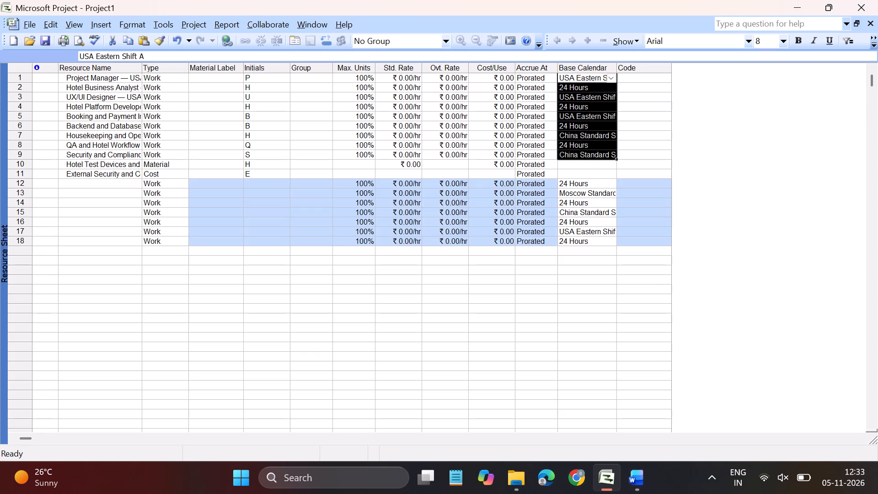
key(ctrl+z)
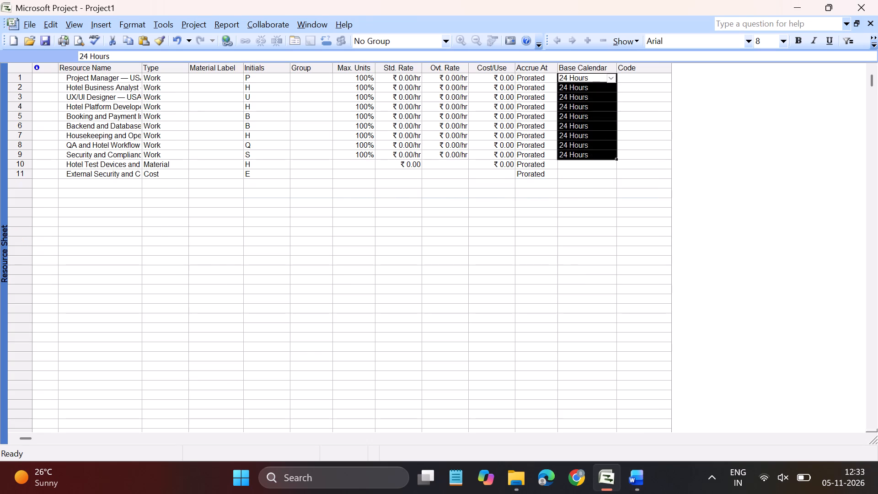
Check the calendars in Word, and in Microsoft Project set the base calendar of resources 1 and 2 to USA Eastern Shift A.
click(643, 489)
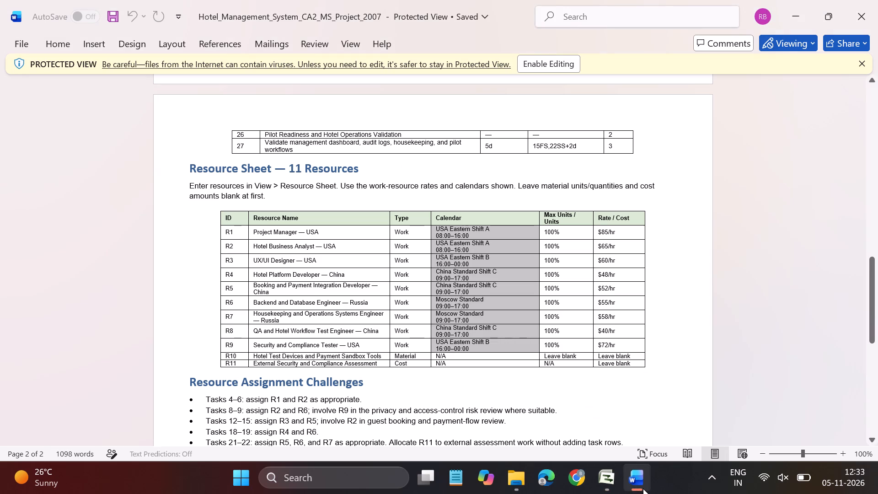
click(606, 482)
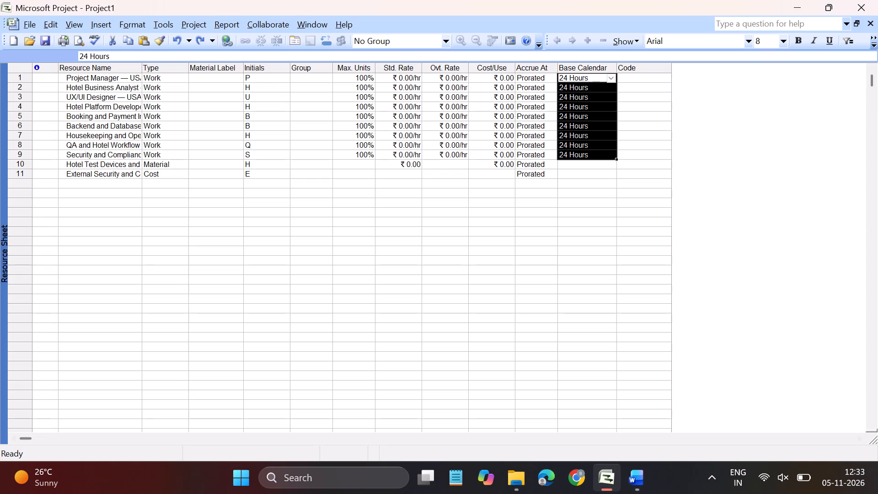
click(611, 77)
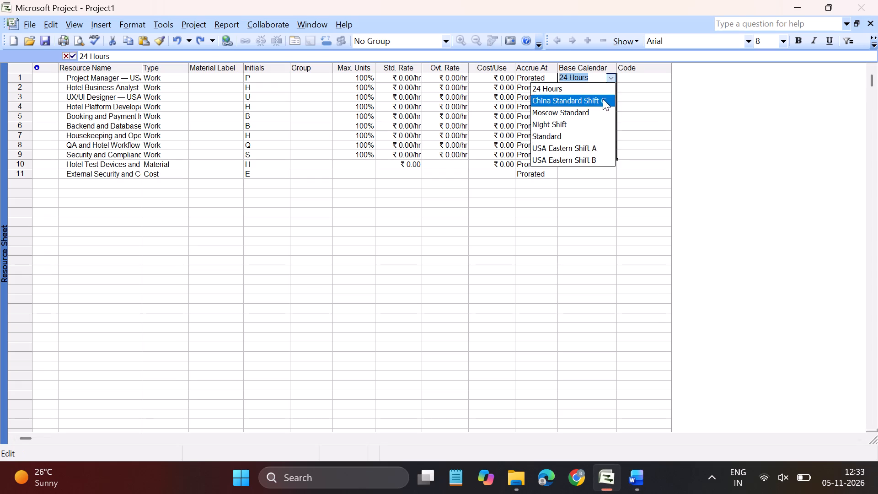
click(595, 151)
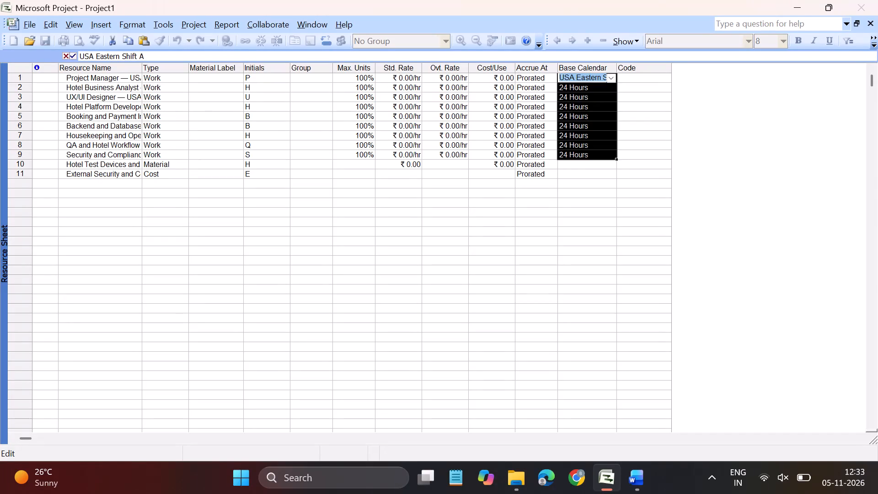
click(609, 88)
click(609, 88)
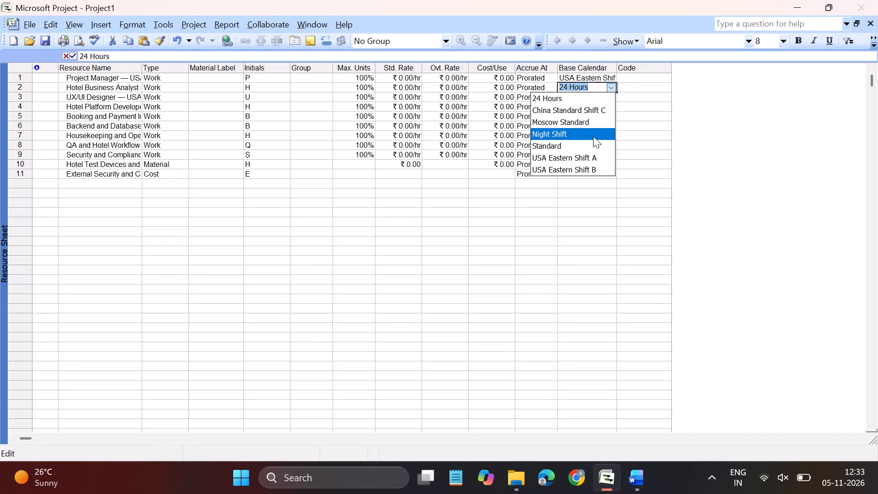
click(590, 157)
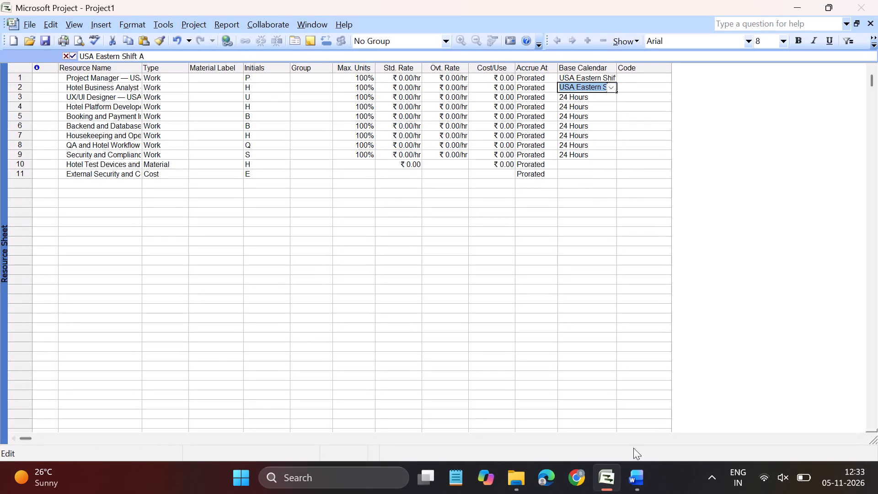
Check the Word resource table, and in Microsoft Project set the base calendar of resource 3, UX/UI Designer, to USA Eastern Shift B.
click(639, 480)
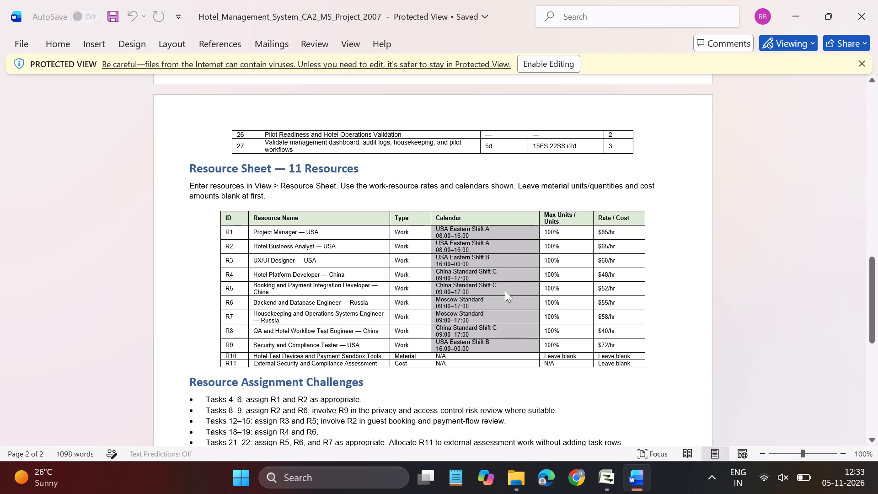
click(603, 483)
click(595, 99)
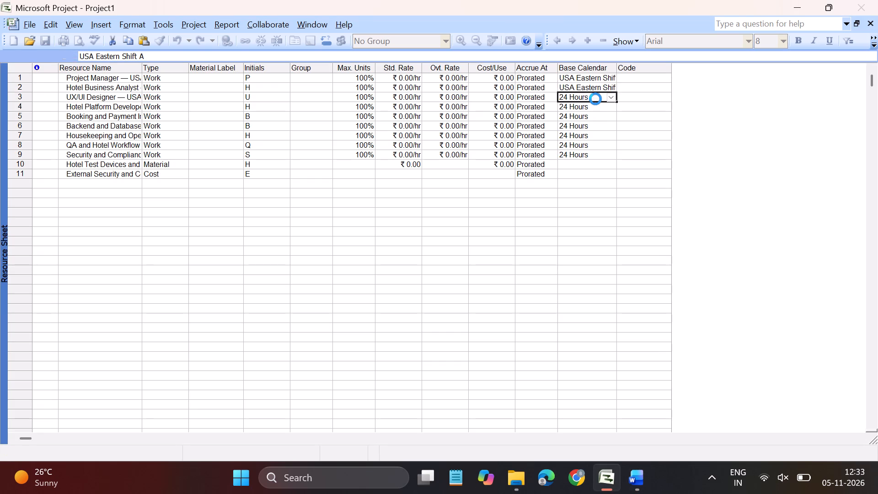
click(612, 95)
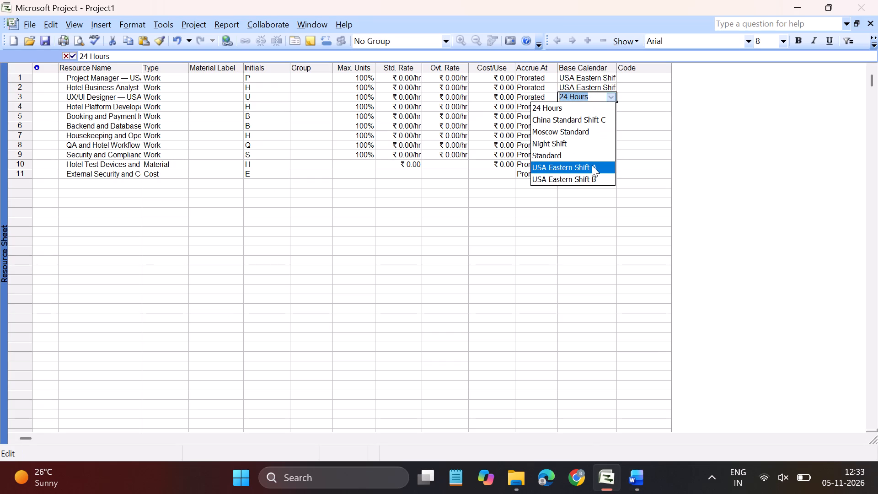
click(595, 178)
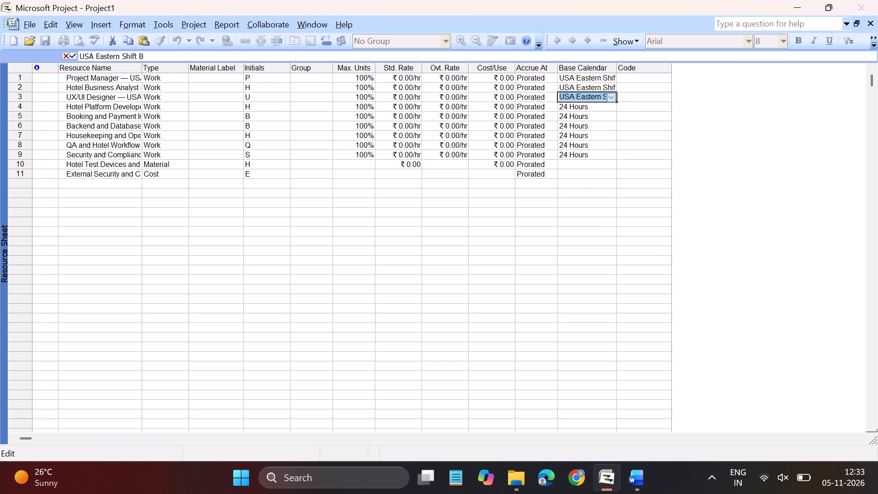
Set the base calendar of resources 4 and 5, the platform and booking integration developers, to China Standard Shift C.
drag(595, 106, 614, 107)
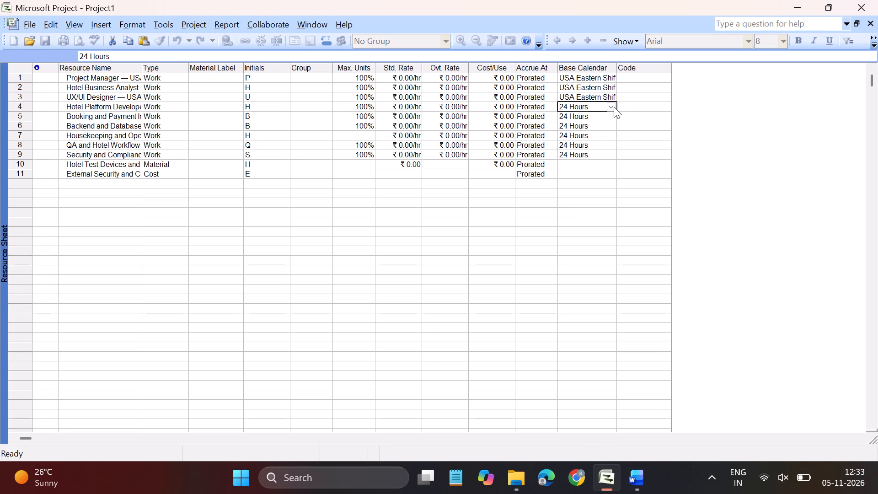
click(614, 107)
click(601, 129)
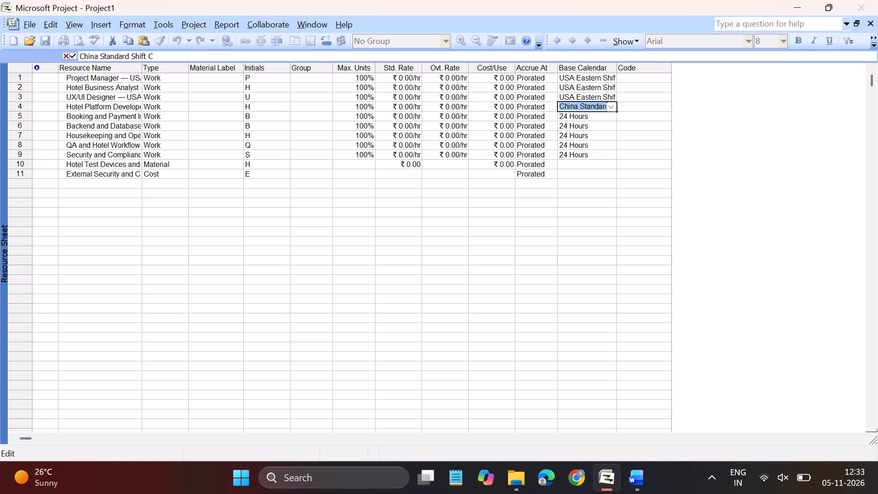
drag(605, 114, 614, 118)
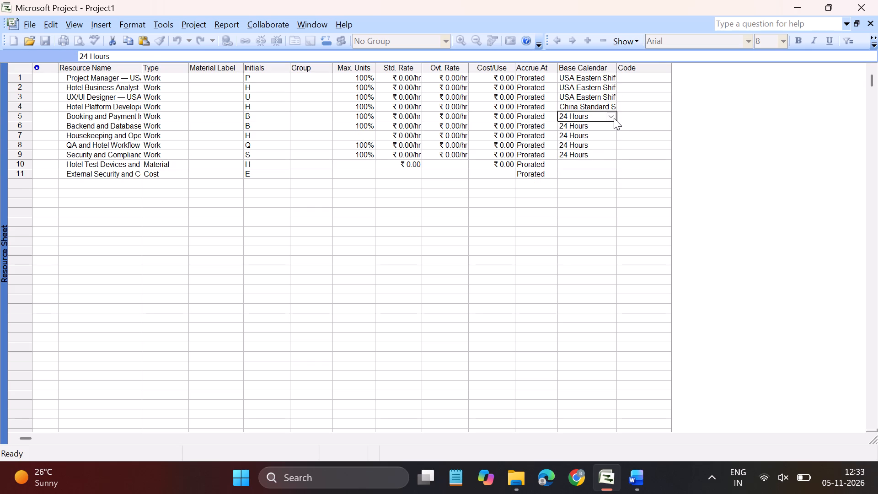
click(614, 118)
click(601, 137)
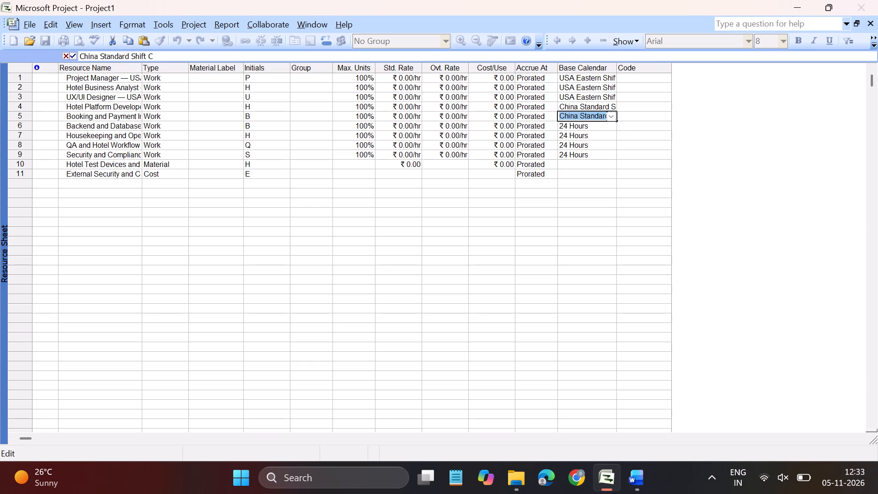
Check the Word resource table, and in Microsoft Project set the base calendar of resources 6 and 7 to Moscow Standard.
click(631, 479)
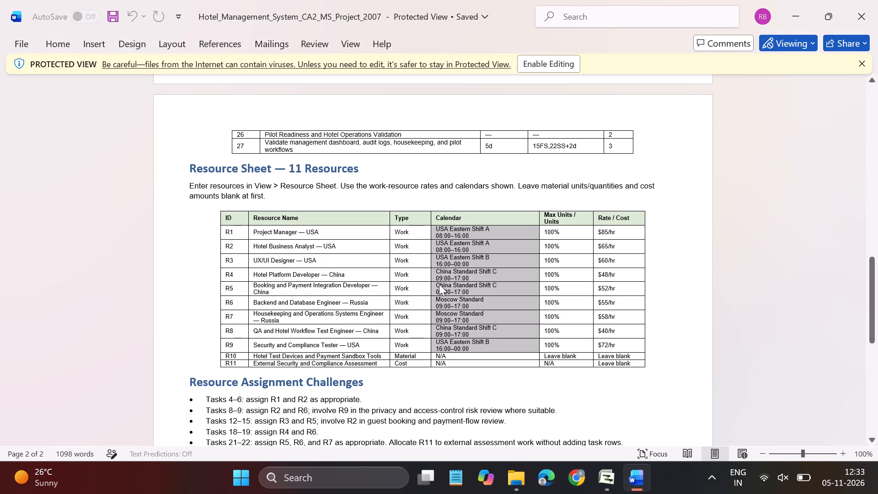
click(606, 478)
click(572, 130)
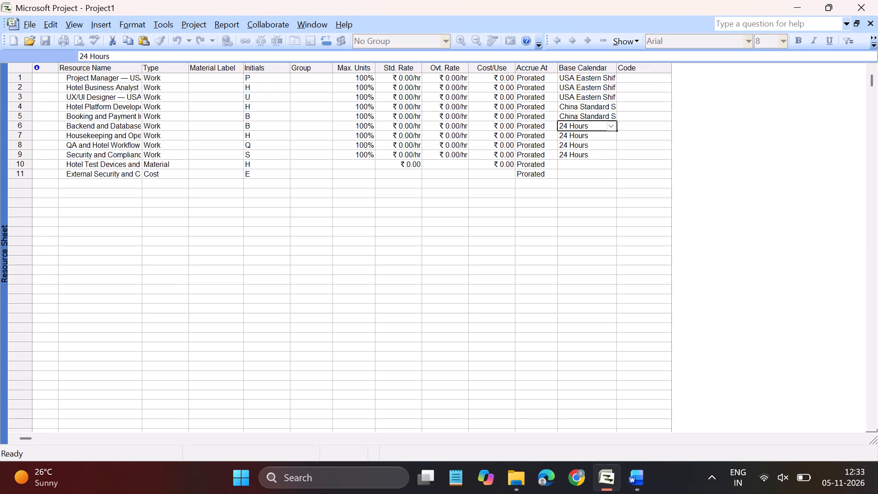
click(609, 123)
click(580, 159)
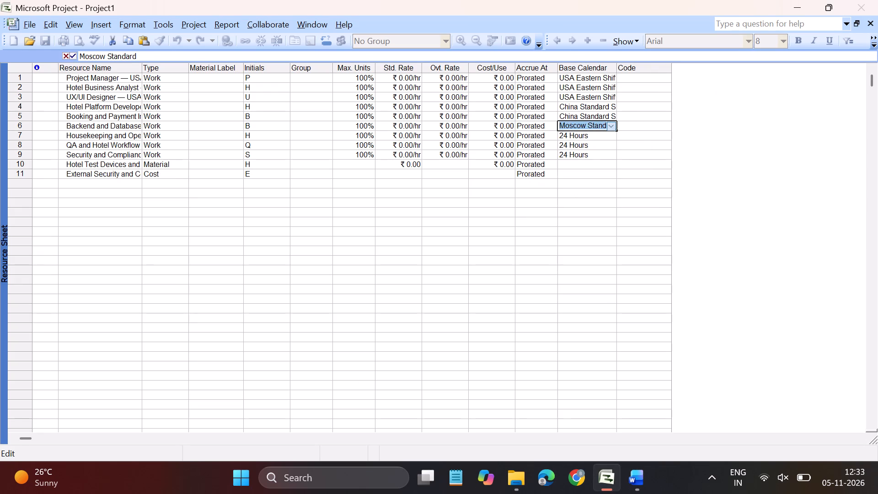
click(594, 135)
click(612, 135)
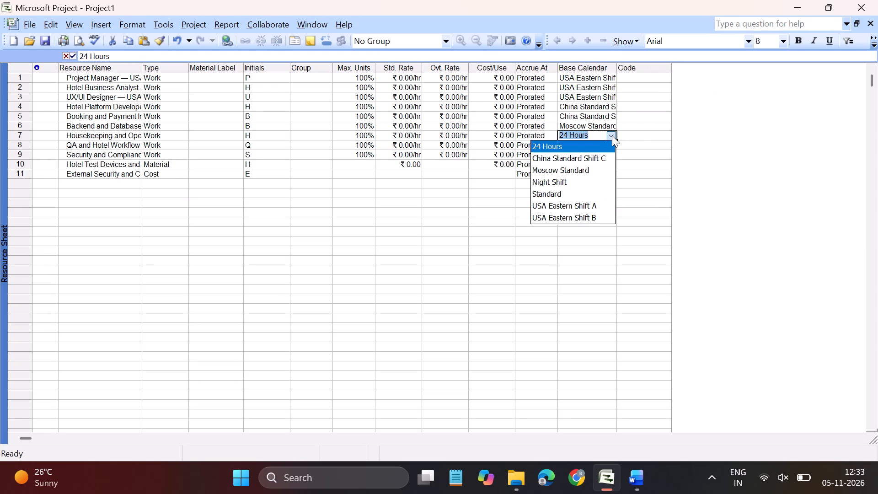
click(589, 165)
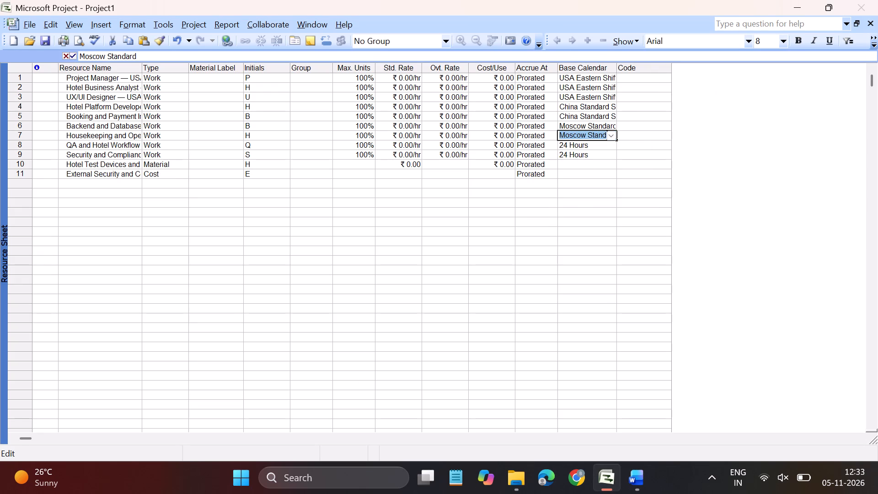
Check the Word resource table, and in Microsoft Project set the base calendar of resource 8, the QA engineer, to China Standard Shift C.
click(633, 477)
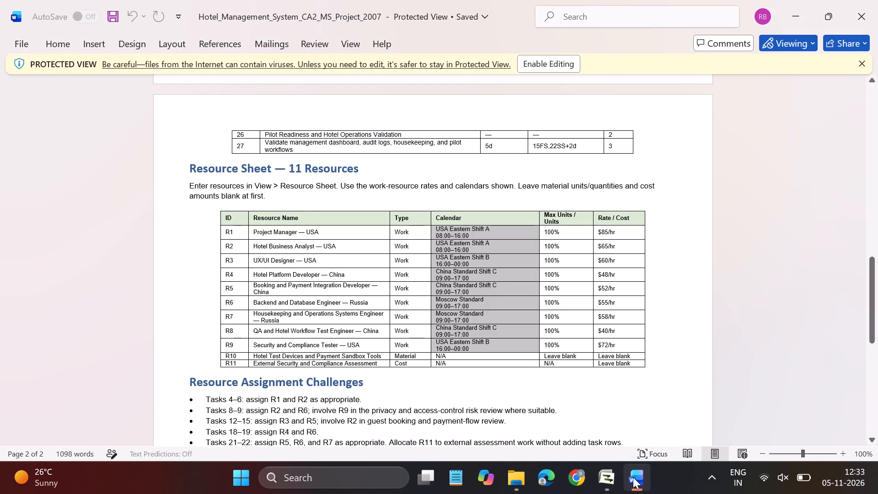
click(610, 482)
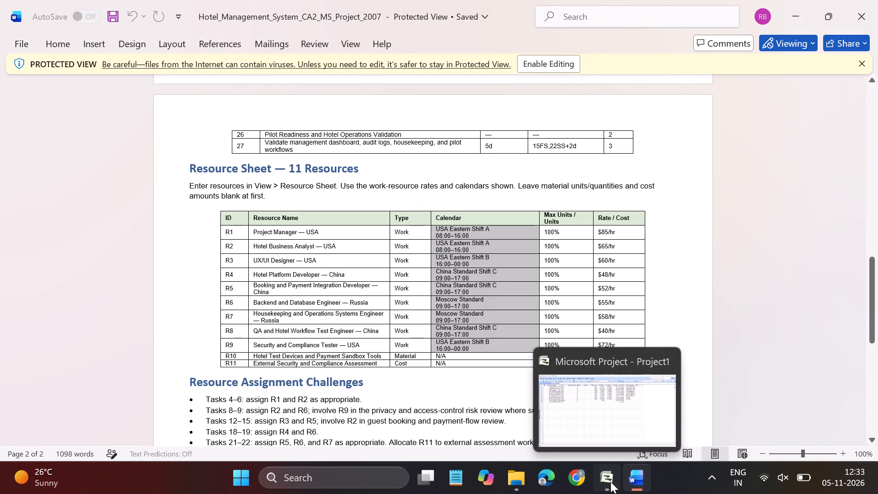
click(569, 146)
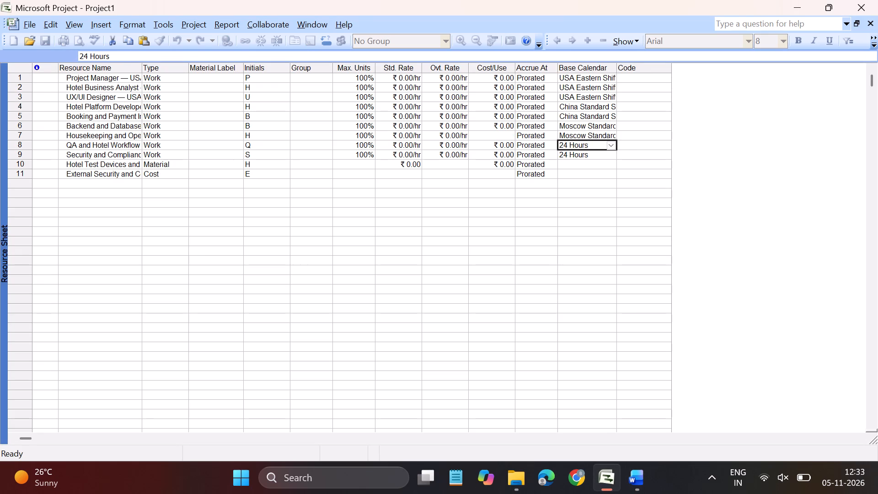
click(612, 145)
click(588, 168)
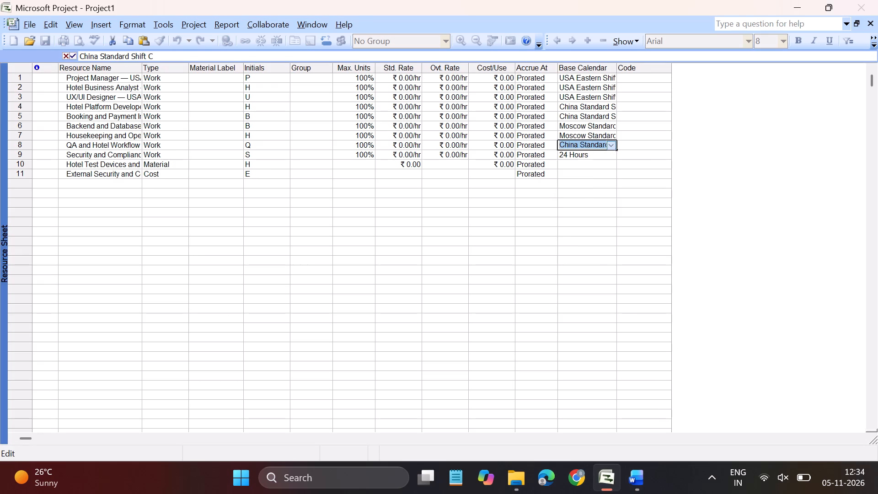
Set the base calendar of resource 9, the Security and Compliance Tester, to USA Eastern Shift B.
click(579, 152)
click(612, 154)
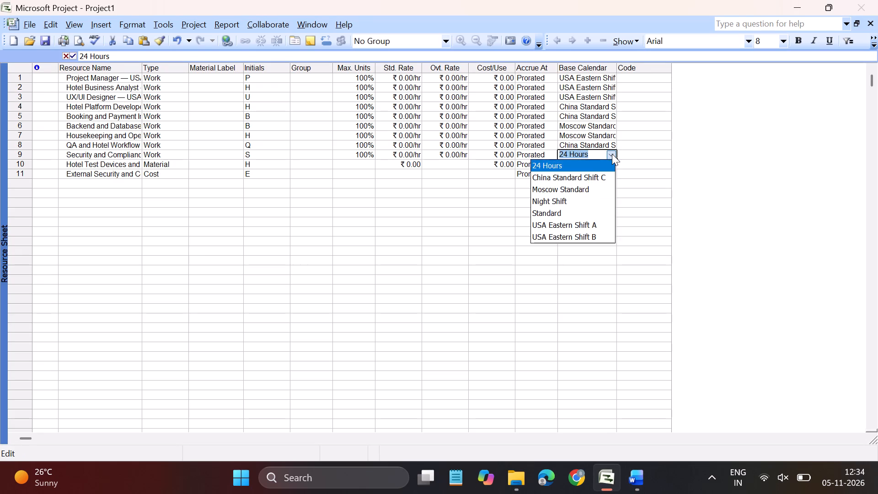
click(587, 241)
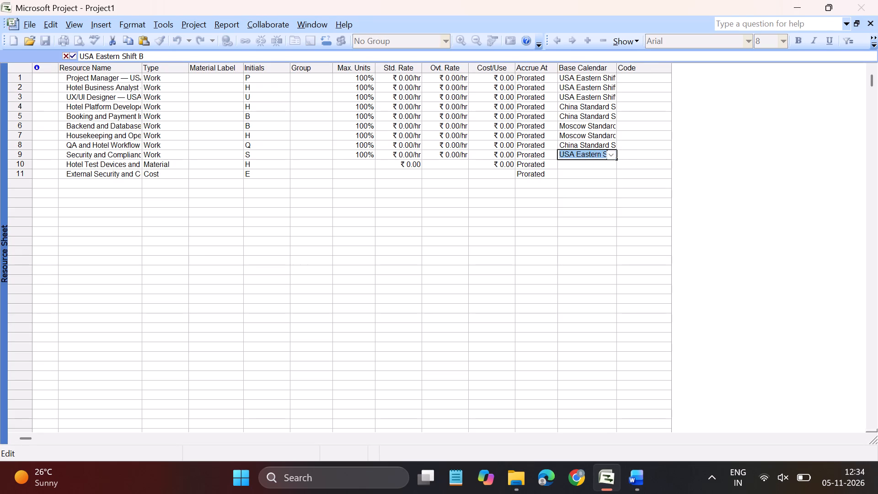
click(338, 289)
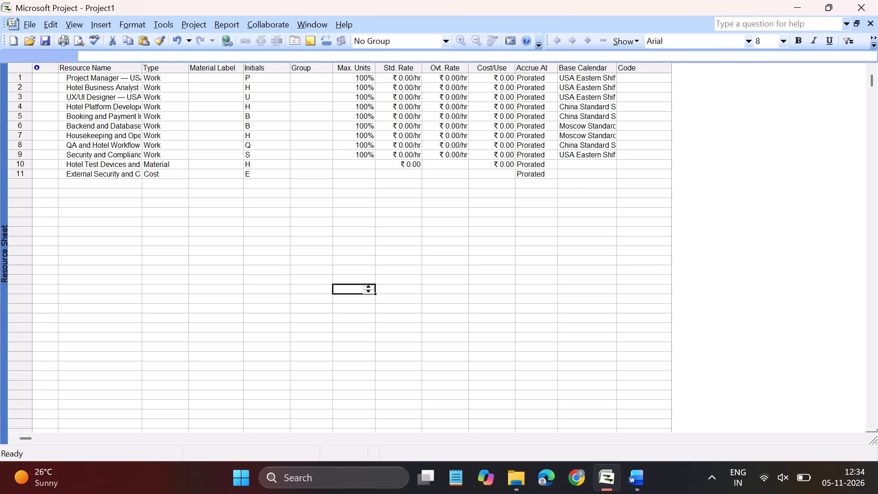
Check the rates in the Word resource table, and in Microsoft Project change the project currency to USD.
click(623, 489)
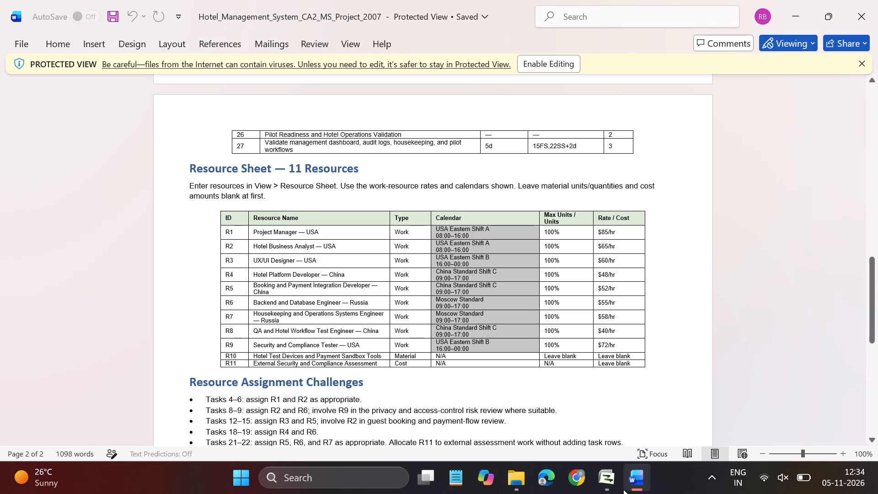
click(602, 484)
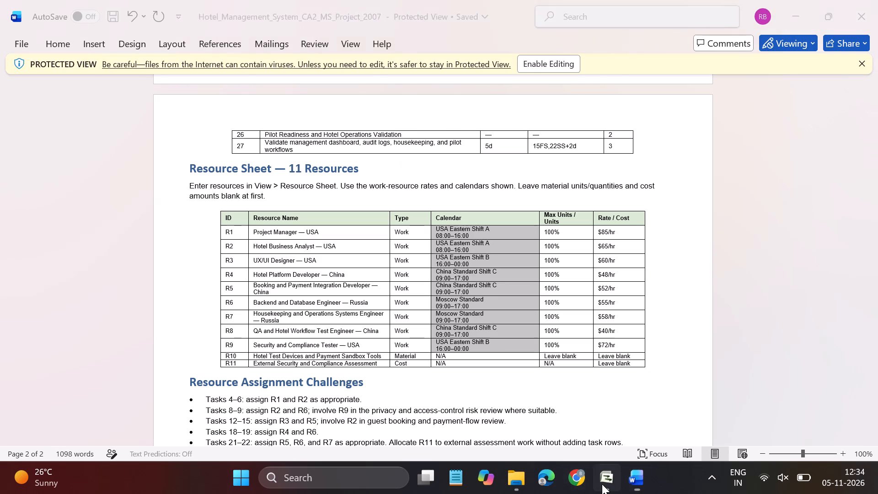
click(214, 27)
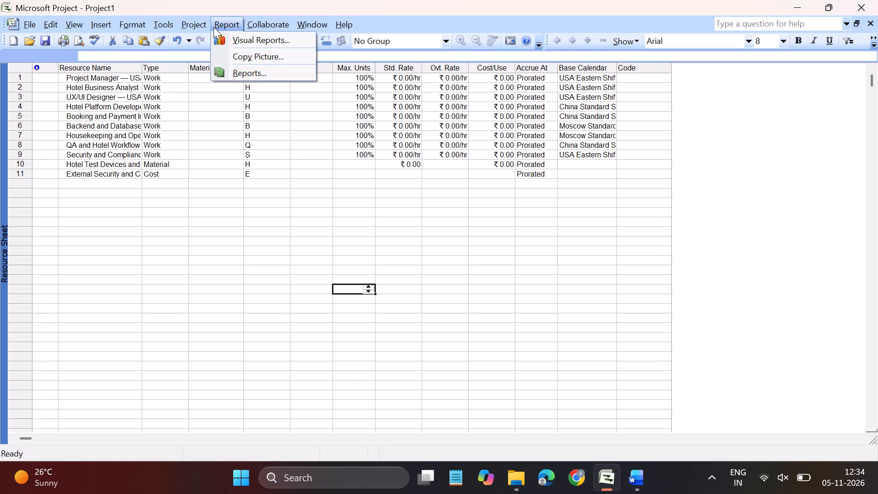
click(187, 24)
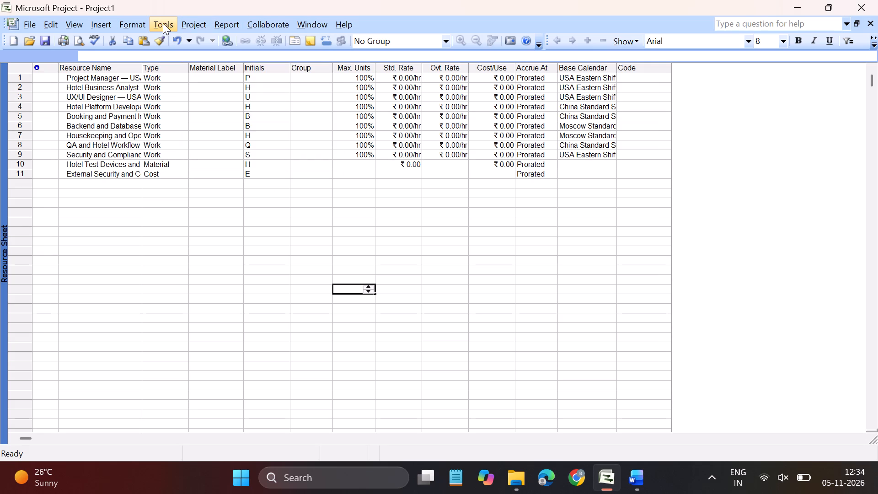
click(162, 23)
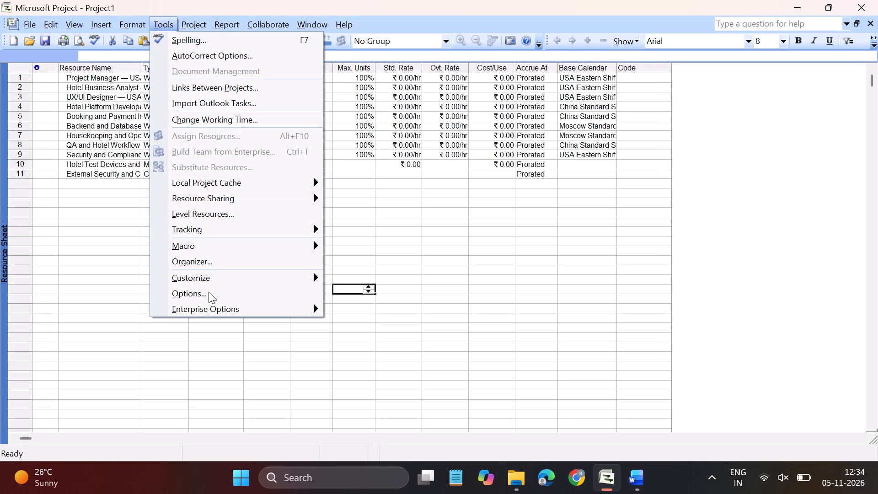
click(209, 292)
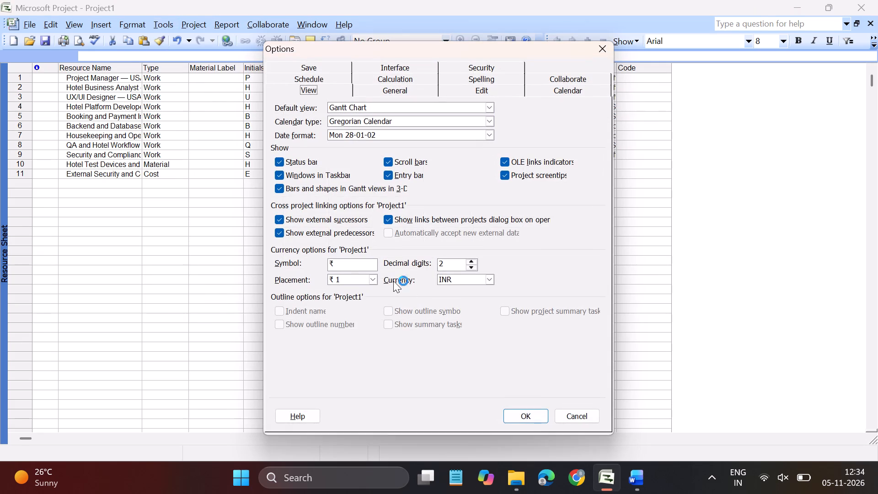
click(490, 279)
click(459, 279)
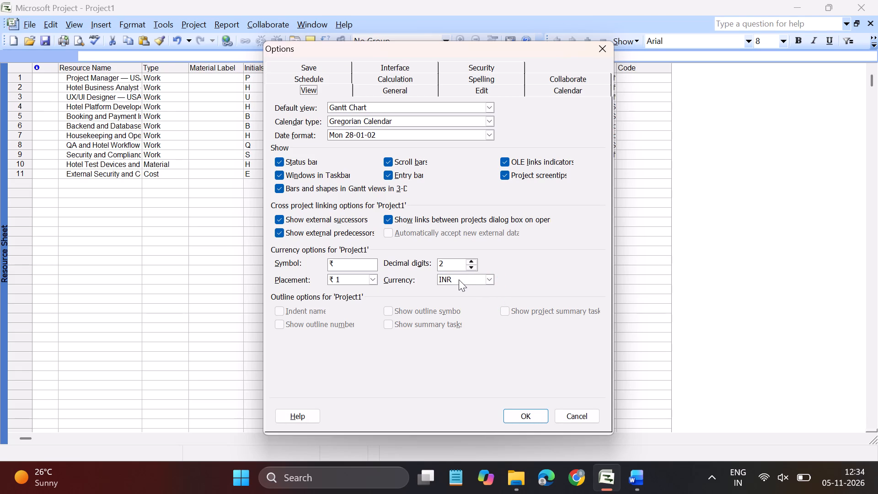
click(459, 279)
key(BackSpace)
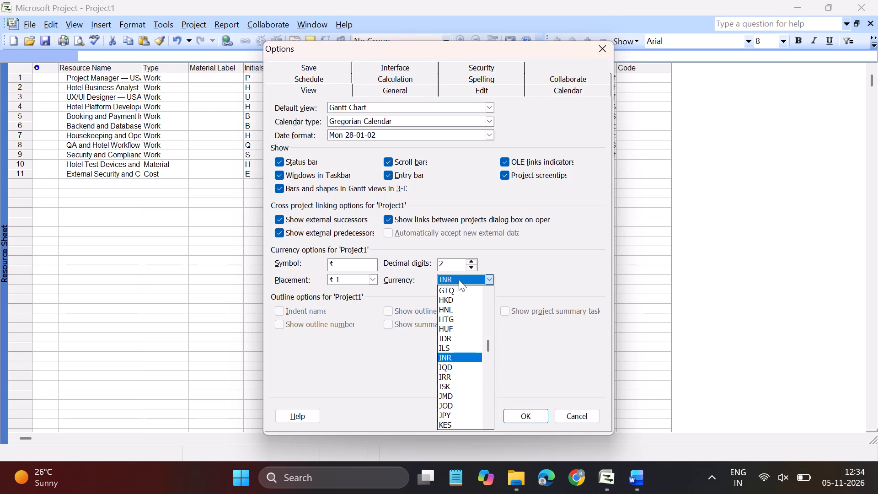
key(u)
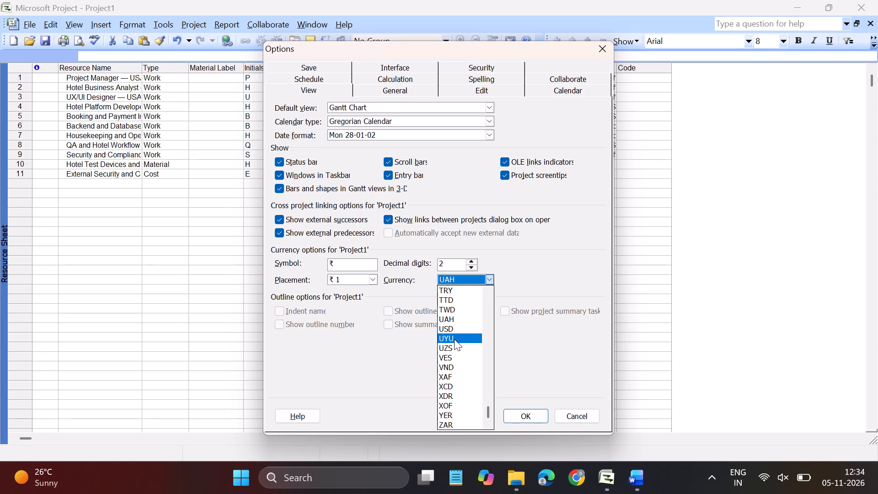
click(453, 329)
click(526, 414)
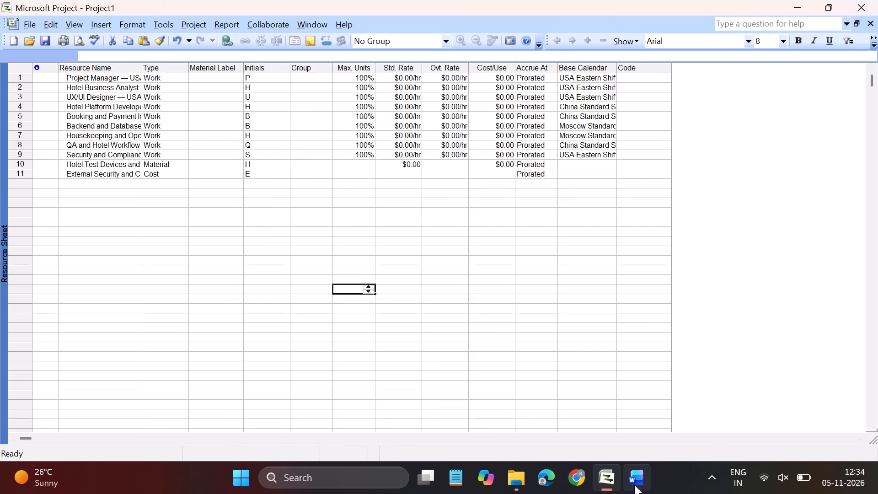
Copy the R1–R9 hourly rates ($85, 65, 60, 48, 52, 55, 58, 40, 72) from the Word table into Microsoft Project's Std. Rate column.
click(634, 485)
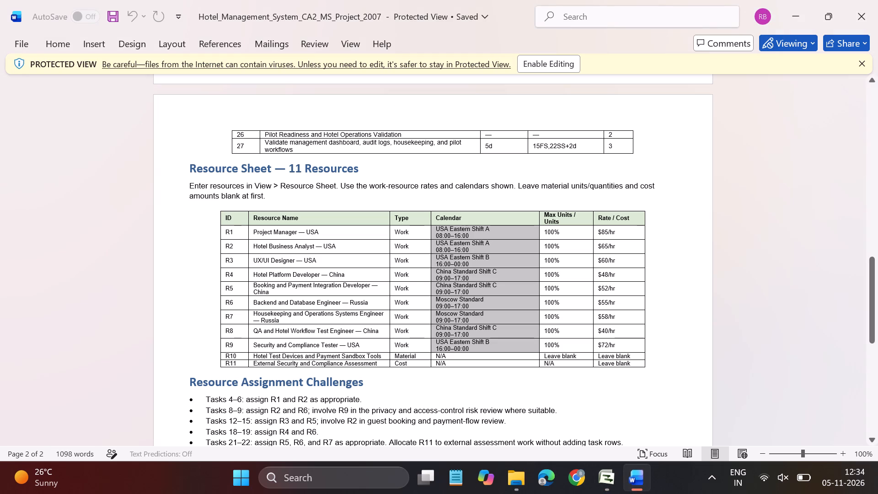
drag(621, 346, 607, 232)
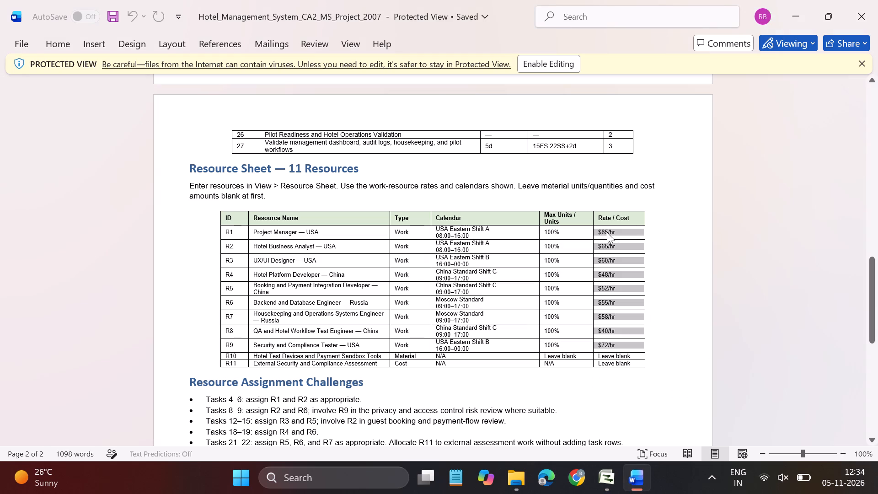
key(ctrl+c)
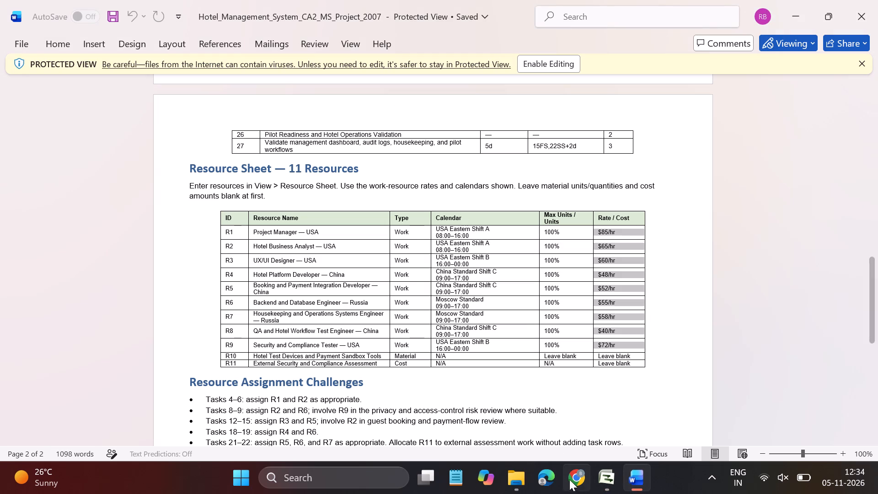
click(600, 484)
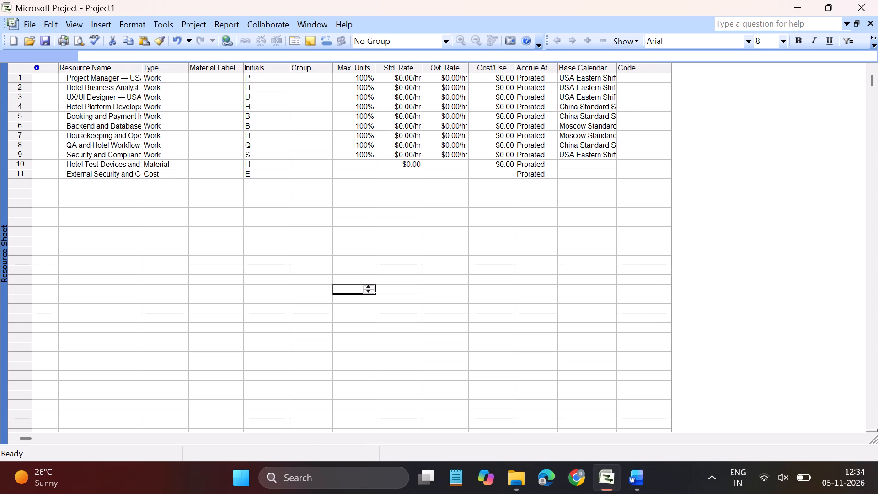
drag(387, 76, 392, 156)
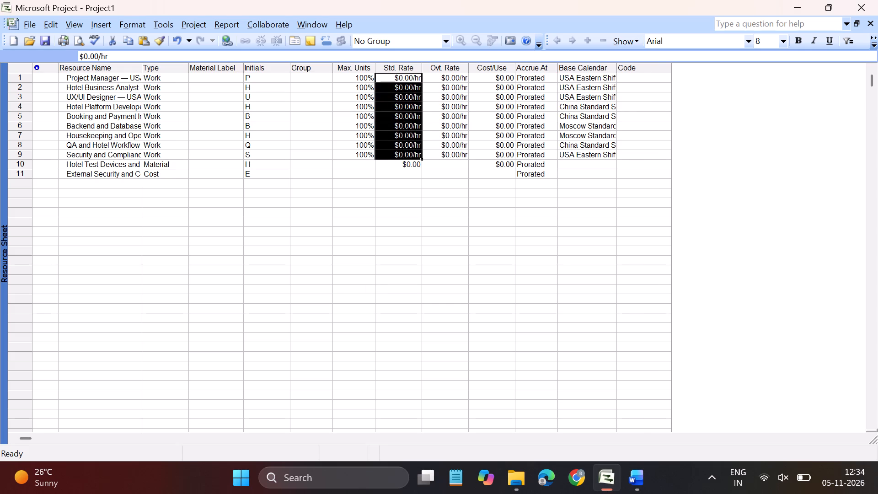
key(ctrl+v)
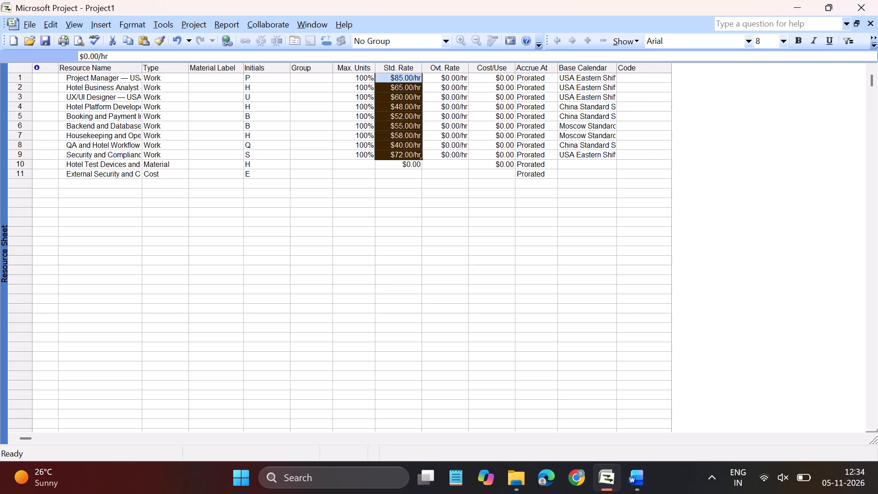
click(466, 315)
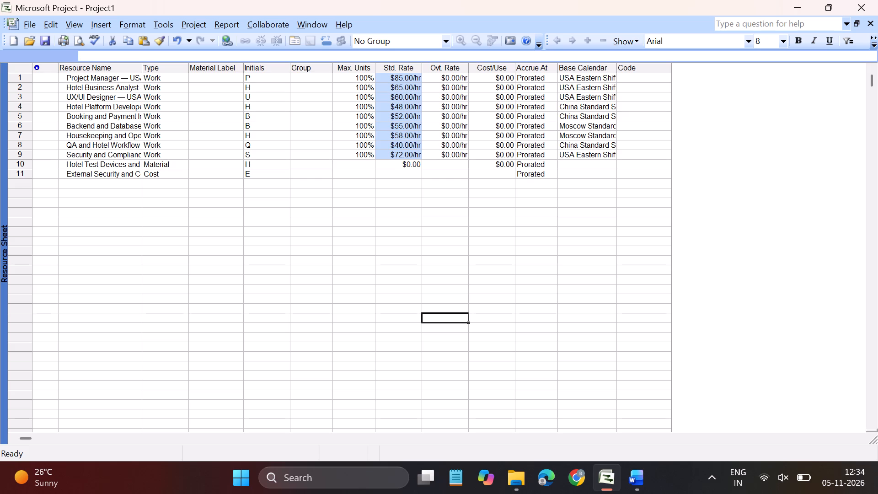
click(561, 291)
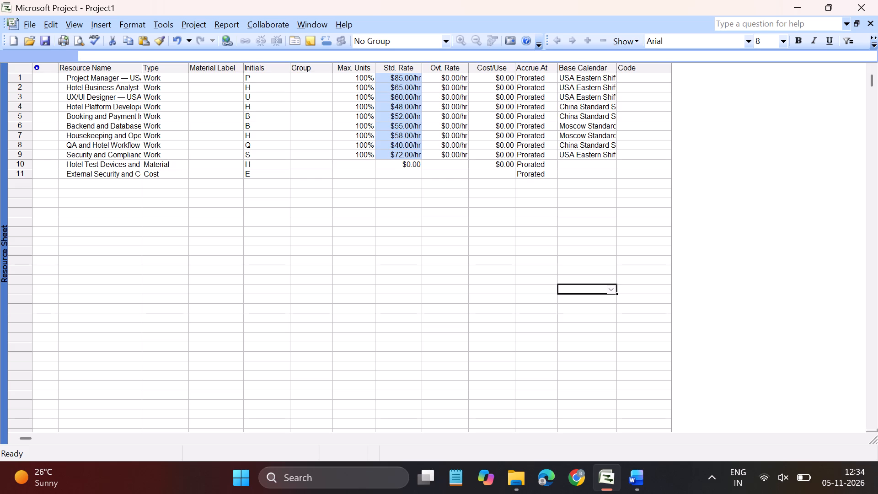
In the Word assignment, read the Resource Assignment Challenges and the Budget and Submission Tasks below the resource table.
click(627, 476)
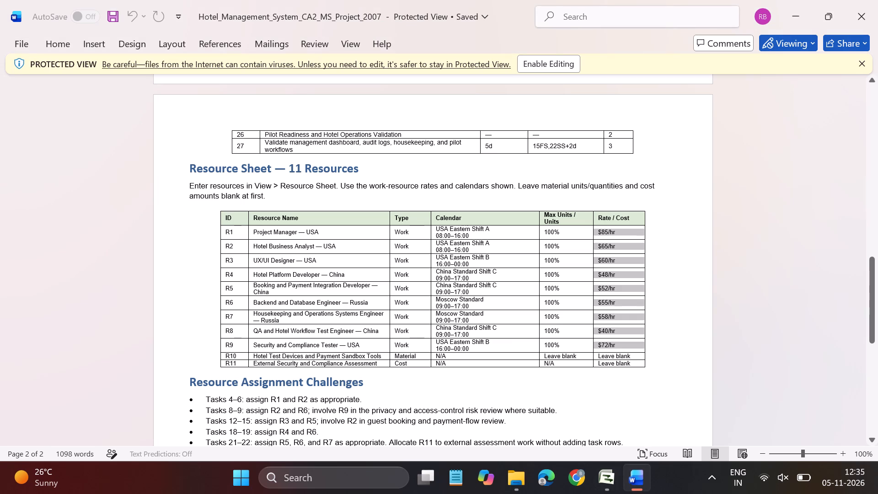
scroll(575, 418, down, 1)
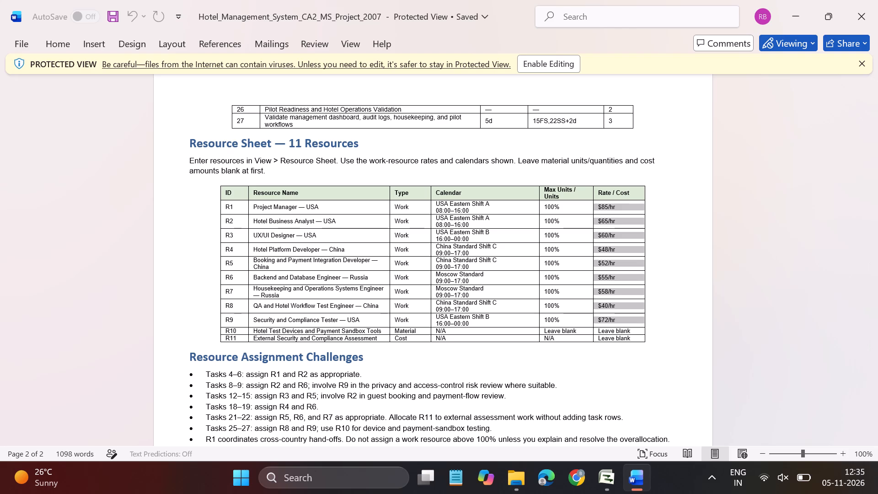
click(642, 370)
scroll(558, 387, down, 1)
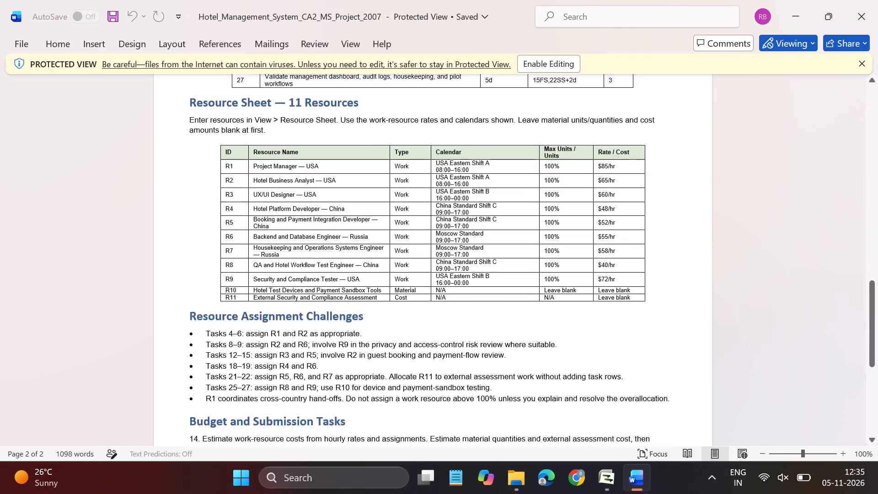
scroll(558, 387, down, 1)
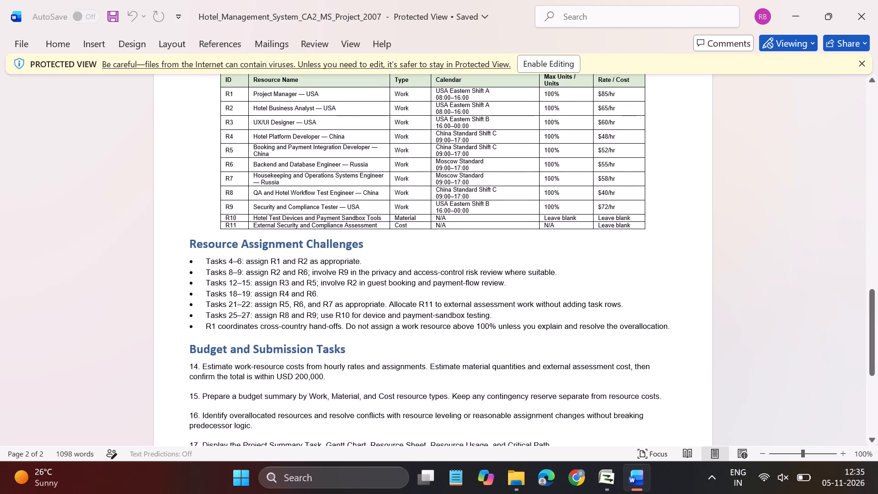
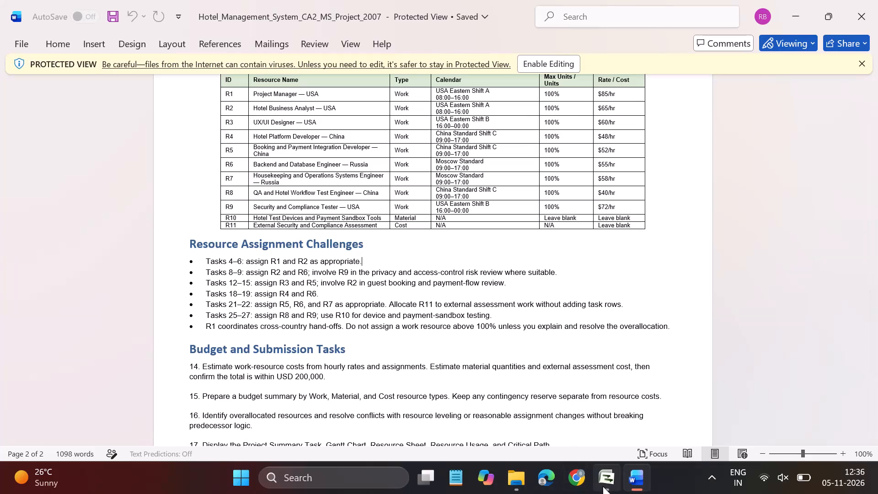
Switch to Microsoft Project and change from the Resource Sheet to the Gantt Chart view of the task list.
click(604, 486)
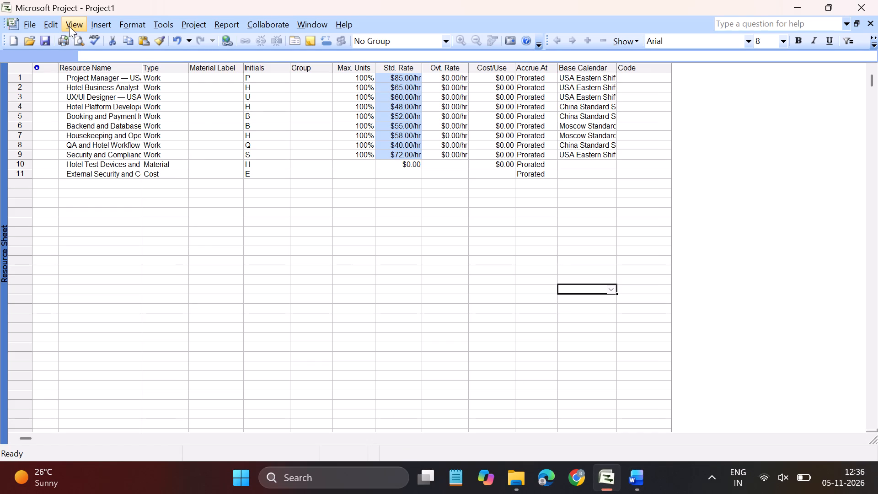
click(69, 26)
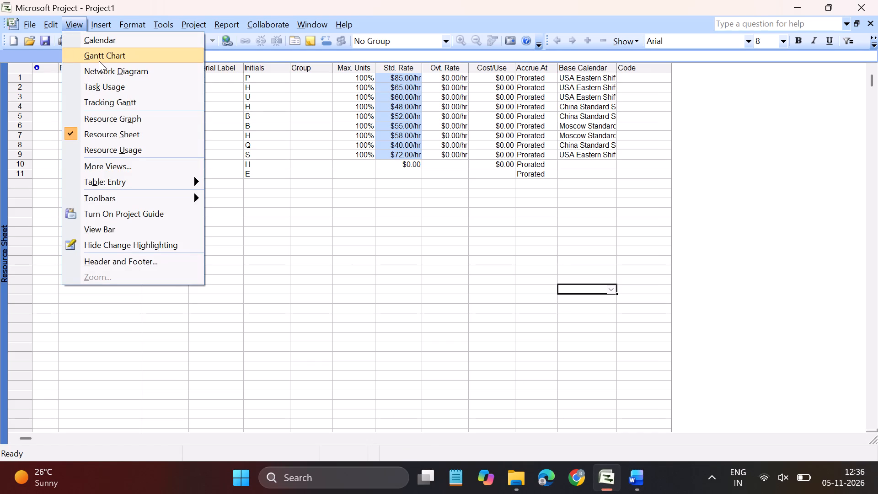
click(99, 61)
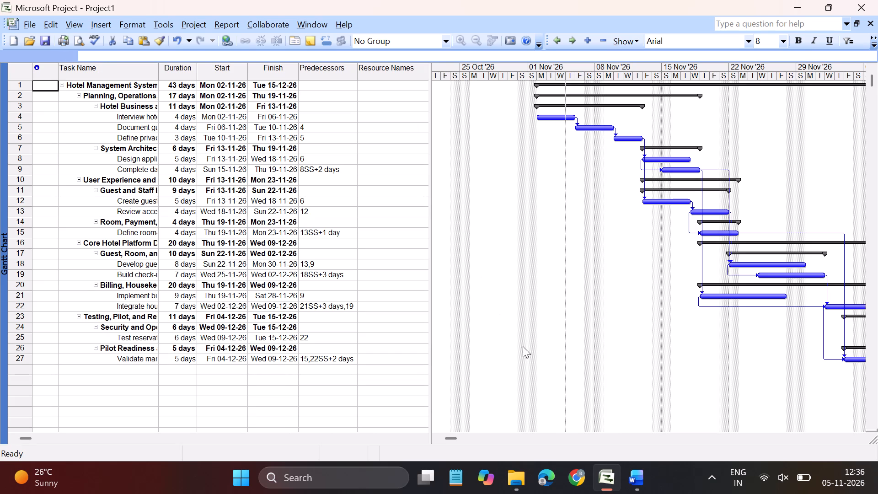
Return to the Word assignment to check which resources the Resource Assignment Challenges give to each task.
click(626, 483)
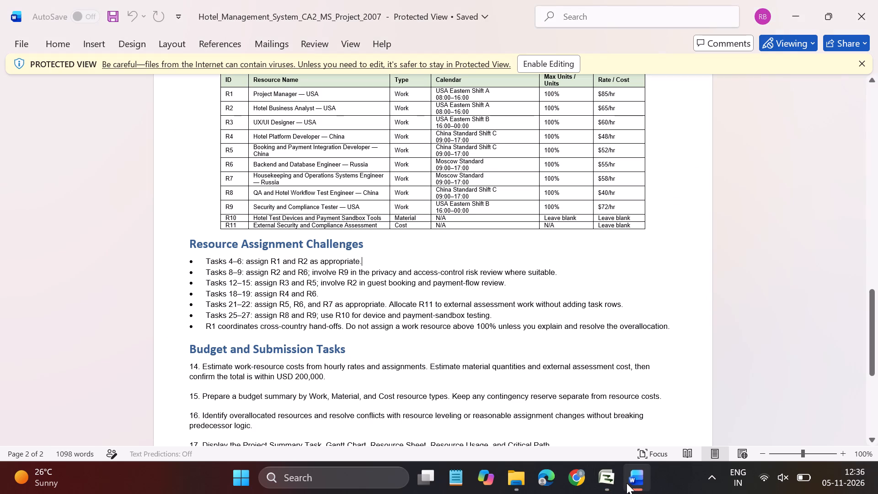
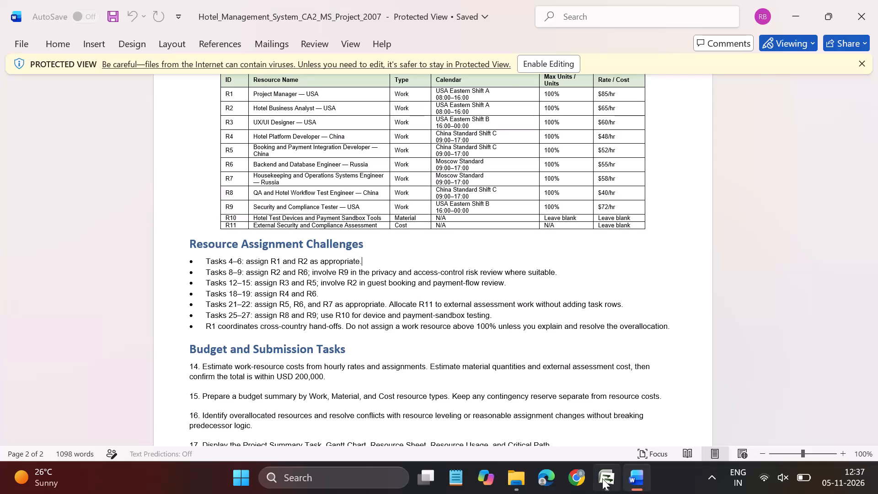
Switch to Microsoft Project, check the resource list in the Resource Sheet view, and return to the Resource Assignment Challenges in the Word assignment.
click(602, 478)
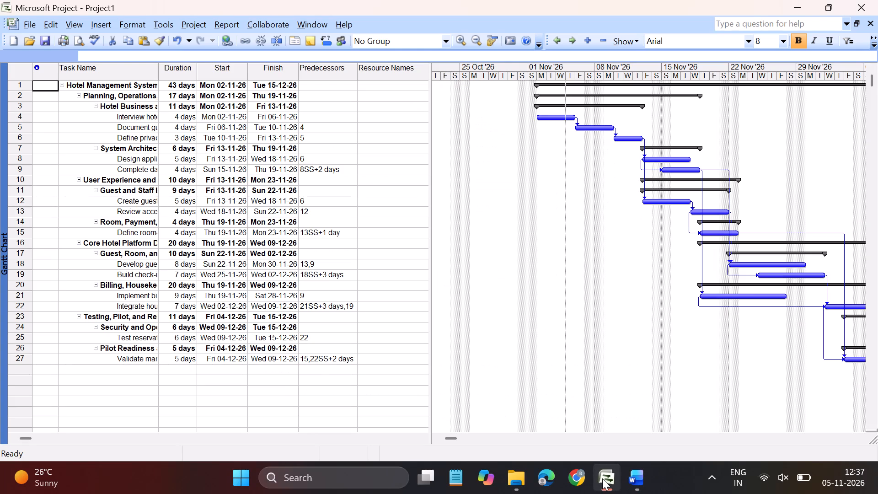
click(72, 22)
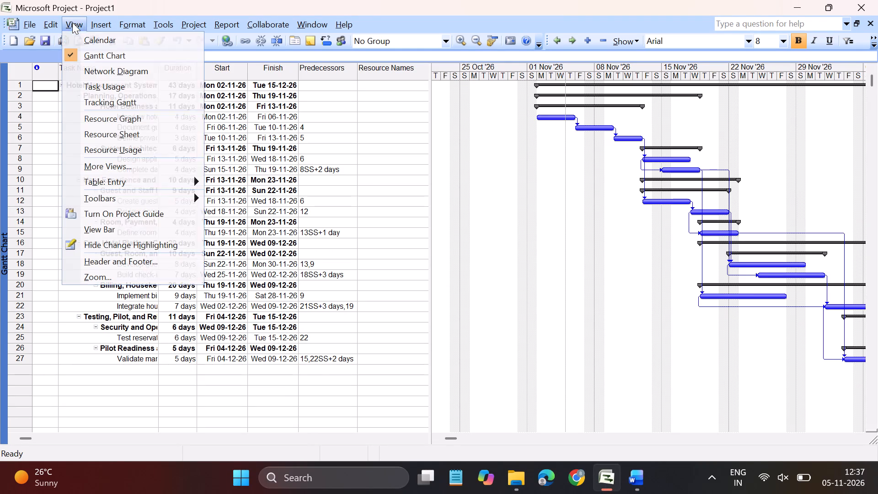
click(98, 135)
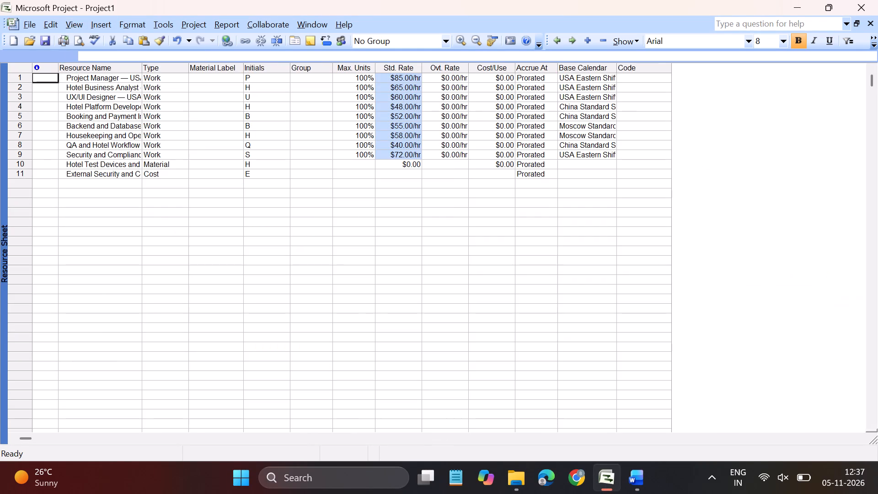
click(99, 213)
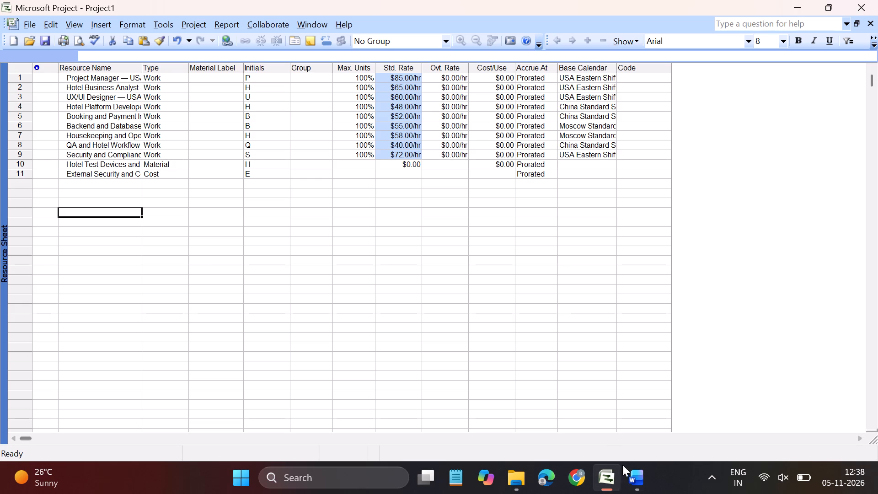
click(632, 478)
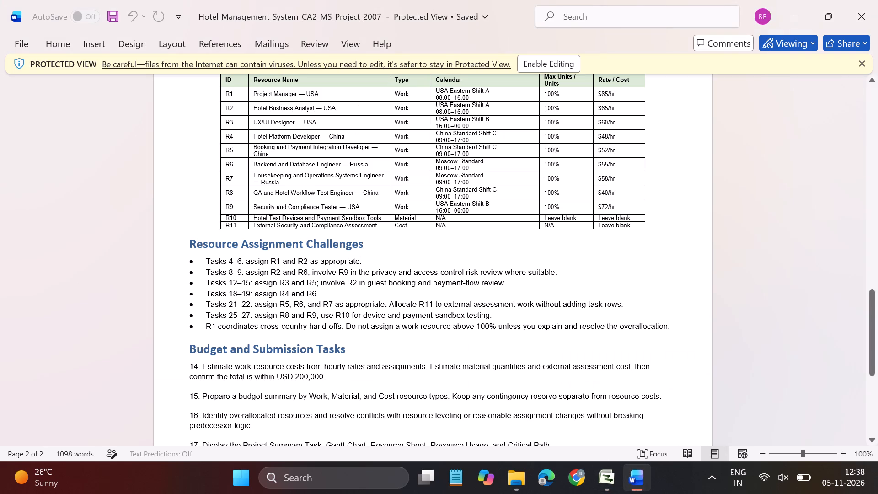
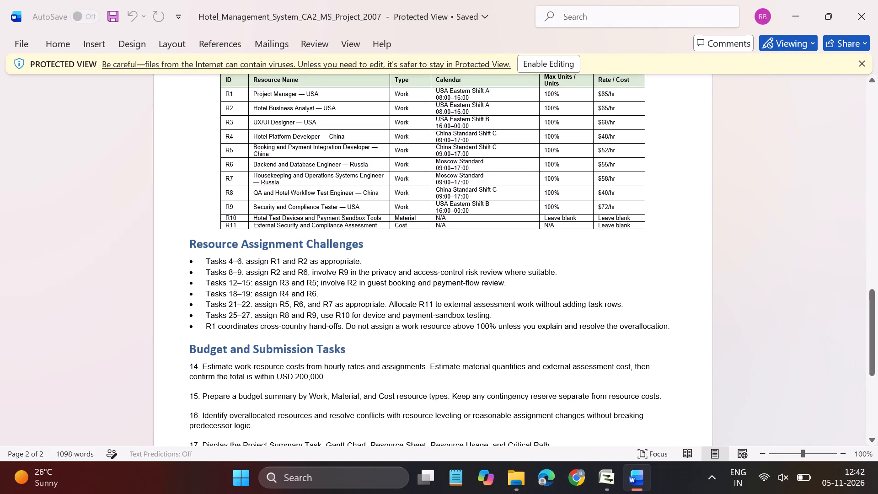
Read the Budget and Submission Tasks, items 14 to 20, and review the Resource Assignment Challenges in the assignment.
scroll(96, 336, down, 2)
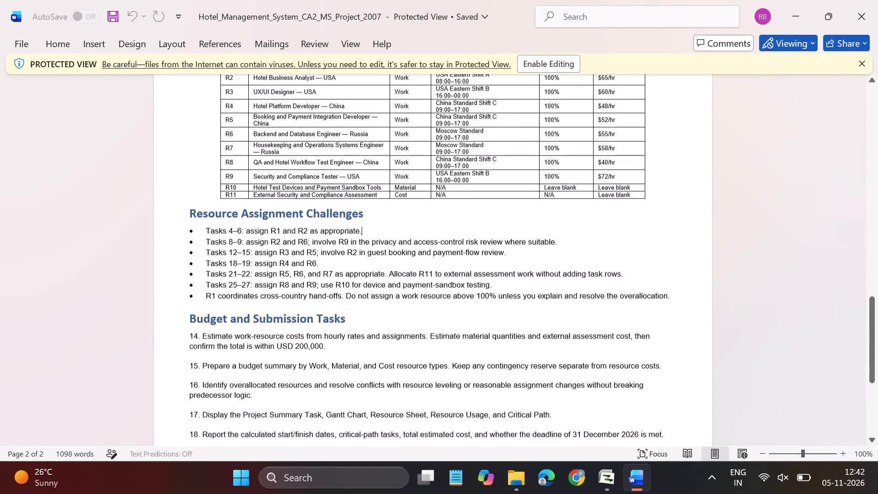
scroll(96, 336, down, 3)
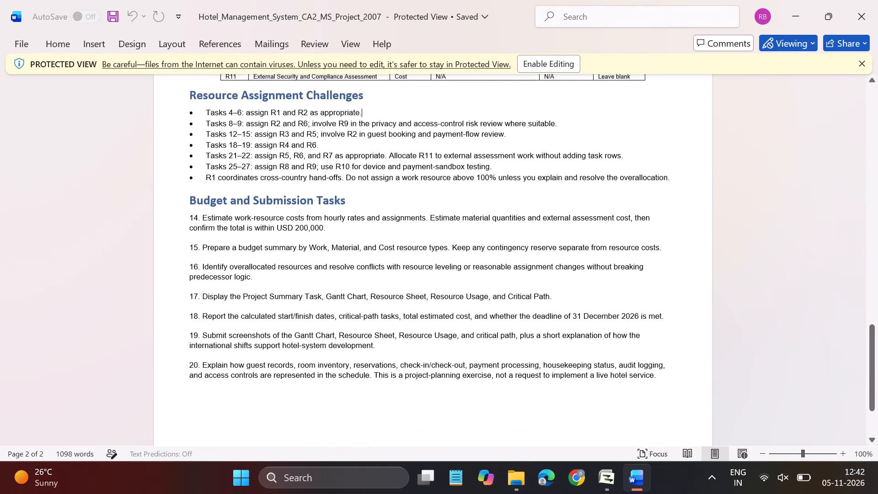
scroll(96, 336, down, 3)
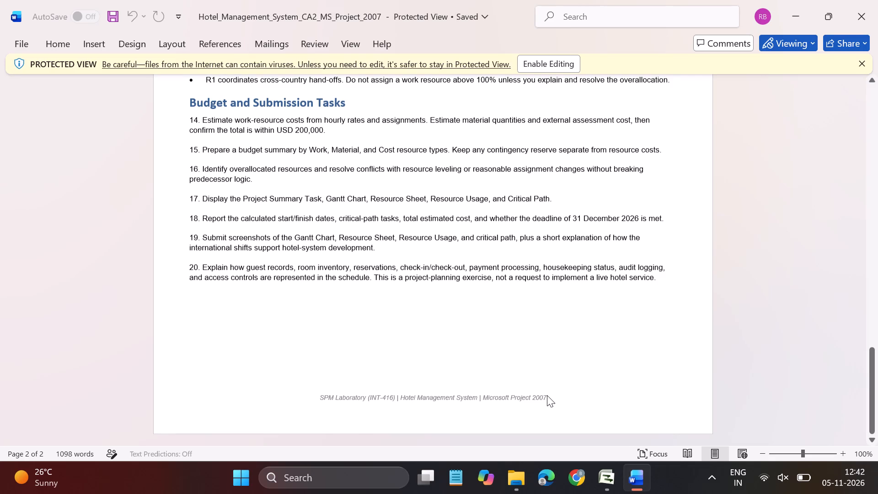
scroll(547, 395, up, 1)
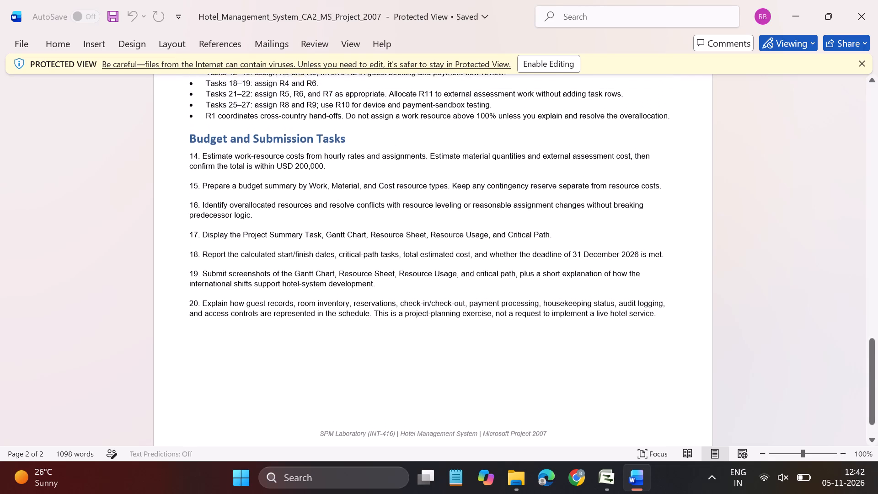
scroll(547, 395, up, 3)
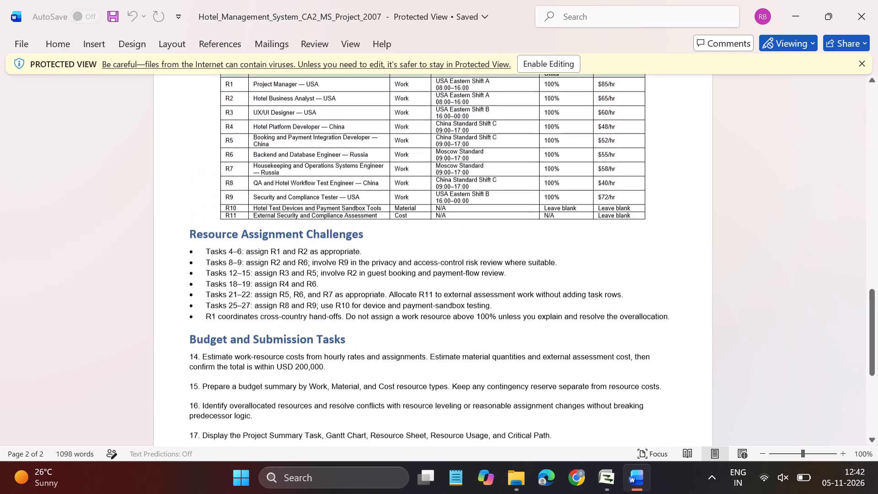
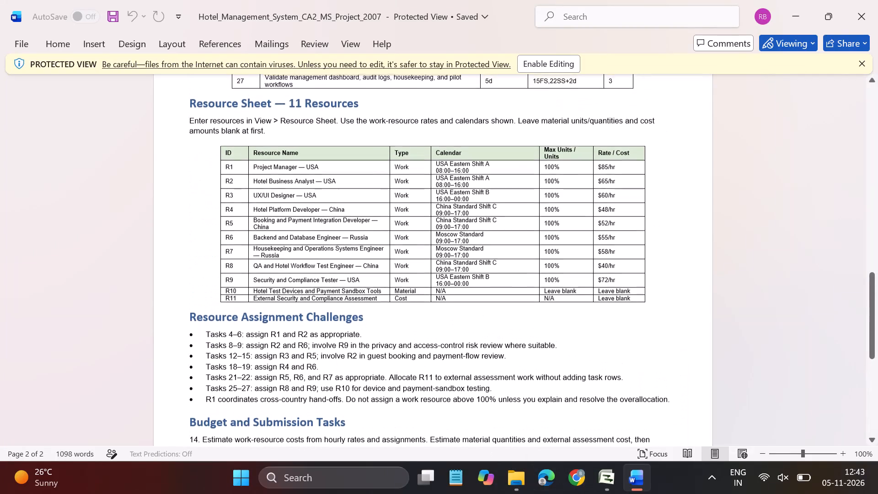
Review the Resource Sheet, the Task Table and the Project Requirements, items 1 to 13, in the assignment.
scroll(439, 407, up, 1)
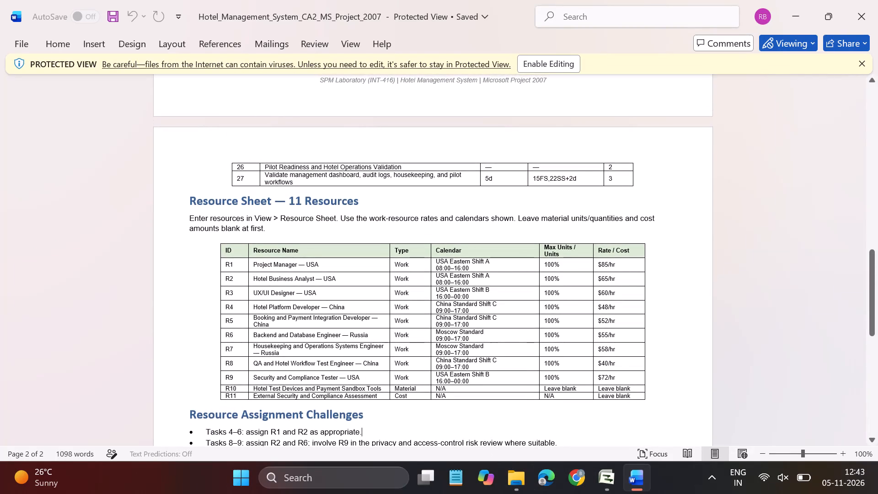
scroll(439, 407, up, 1)
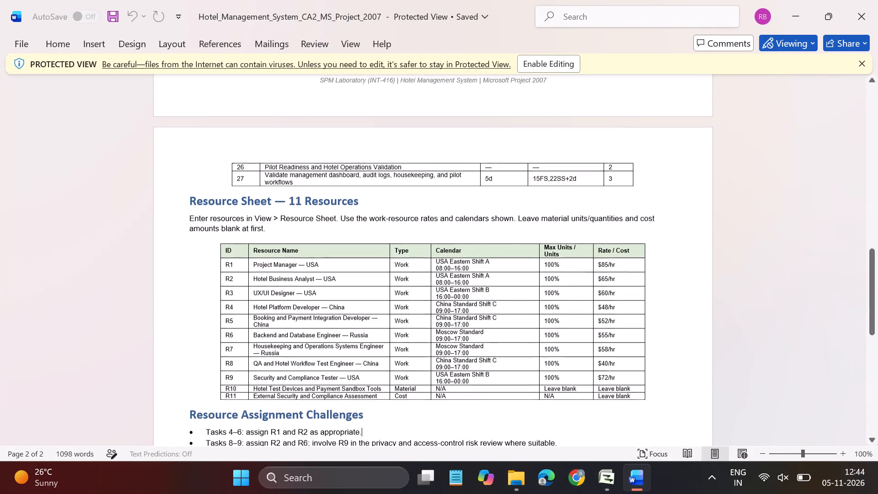
scroll(439, 407, up, 4)
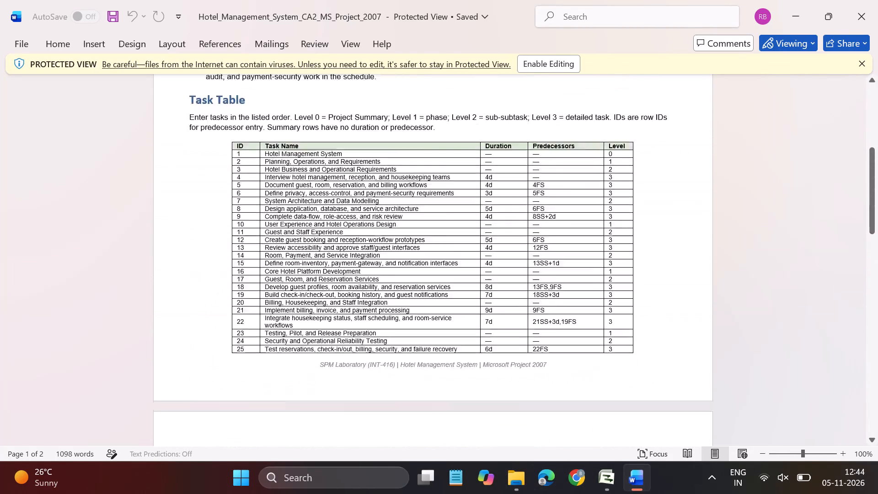
scroll(439, 407, up, 1)
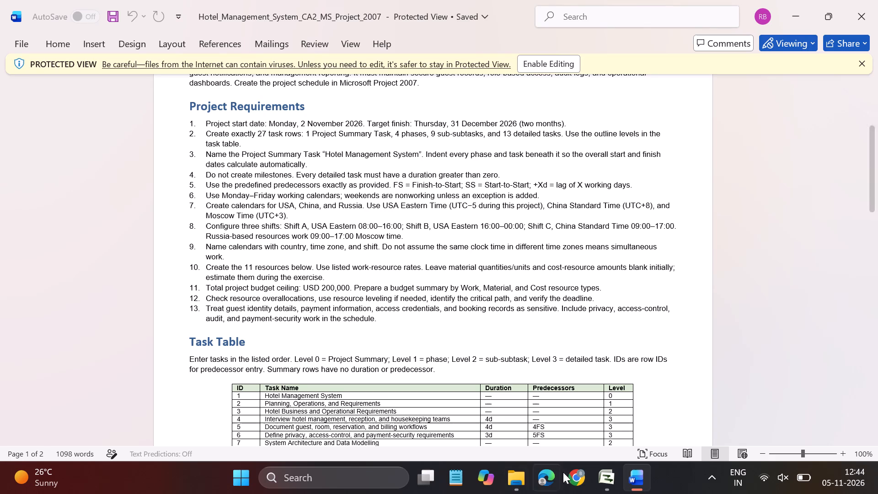
Switch to Google Chrome and begin an entry starting with "w".
click(579, 474)
key(w)
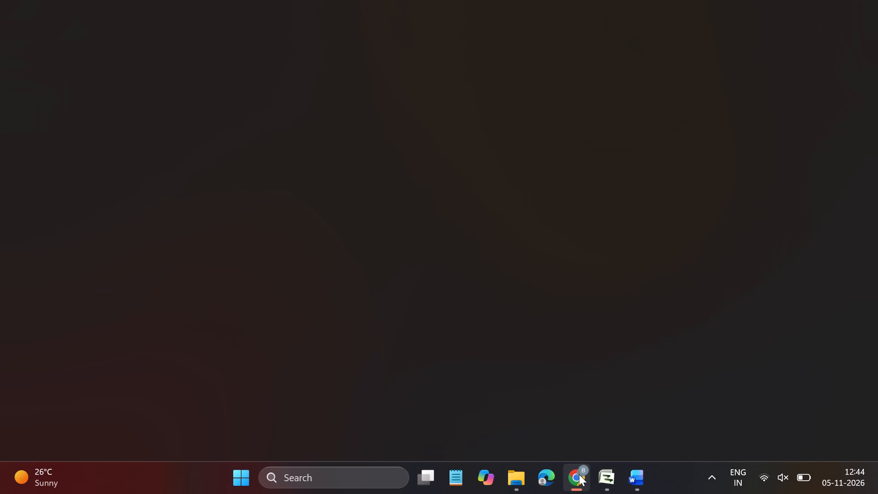
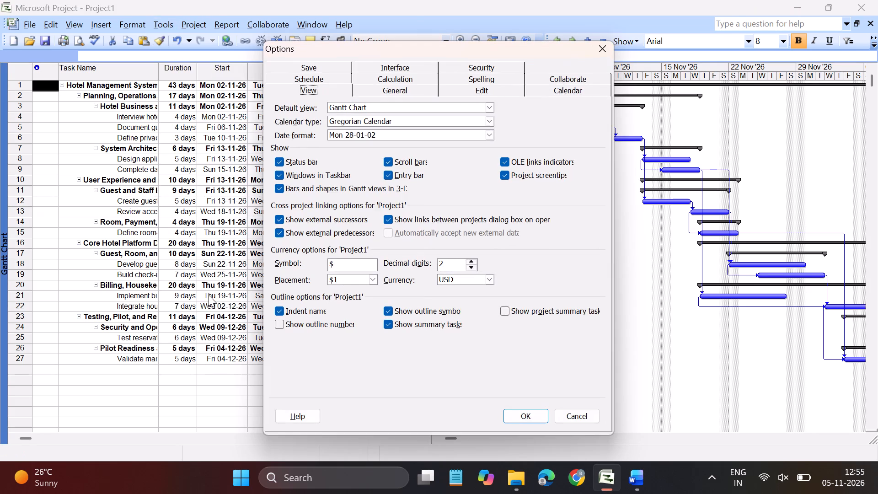
Review the project's calendar, view, schedule, save, general, calculation, spelling, security, edit and collaboration options, and close the Options dialog.
click(573, 91)
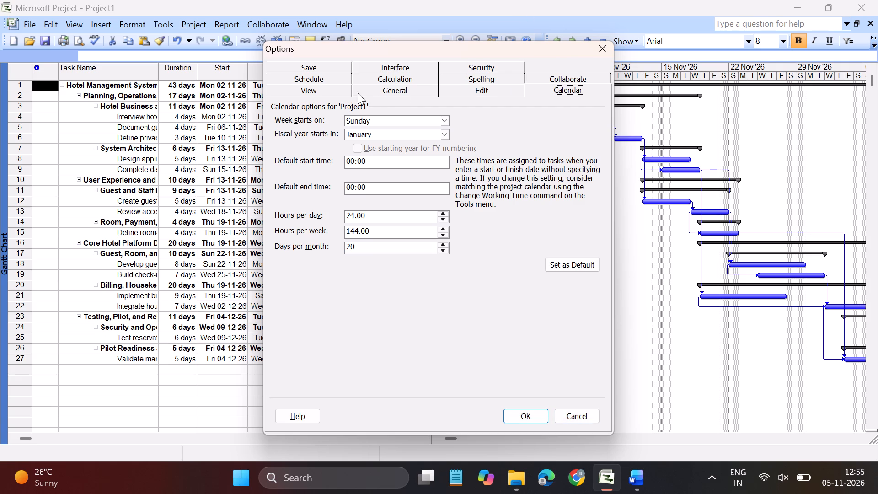
click(315, 92)
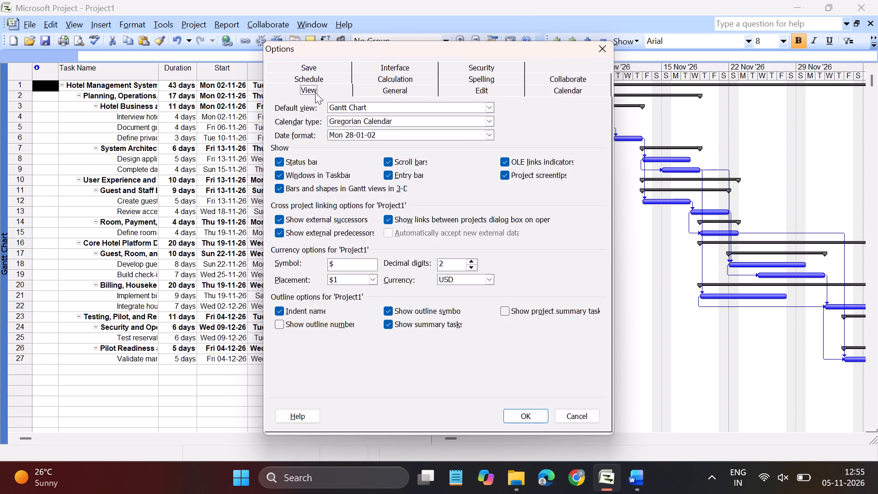
click(315, 83)
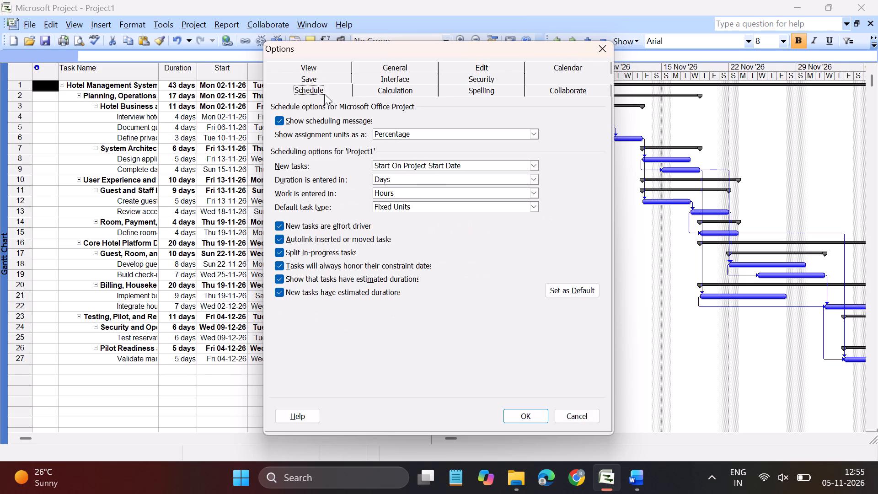
click(314, 78)
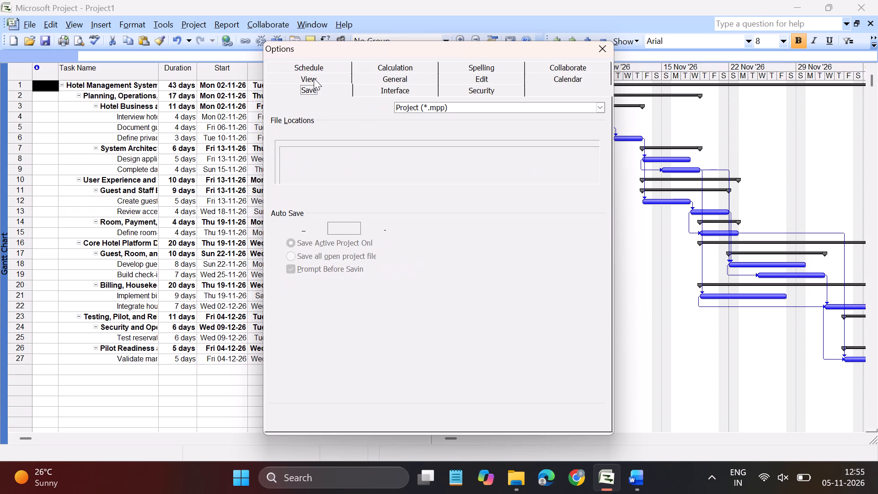
click(315, 70)
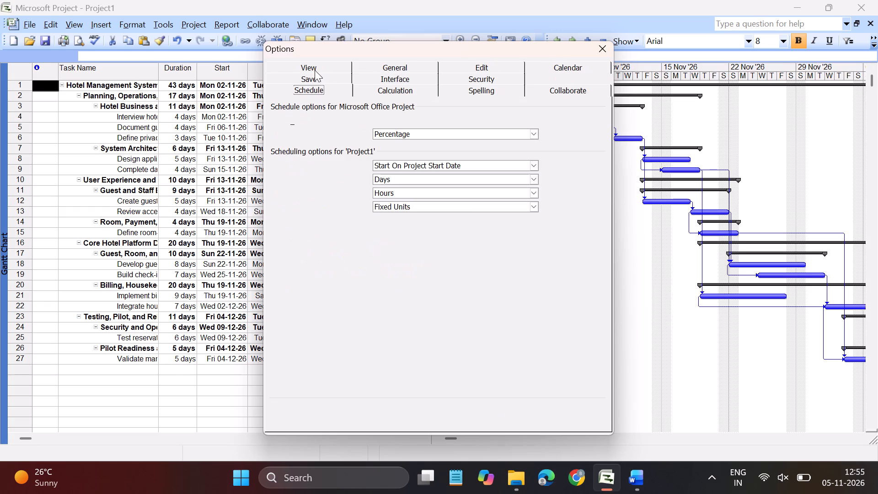
click(398, 69)
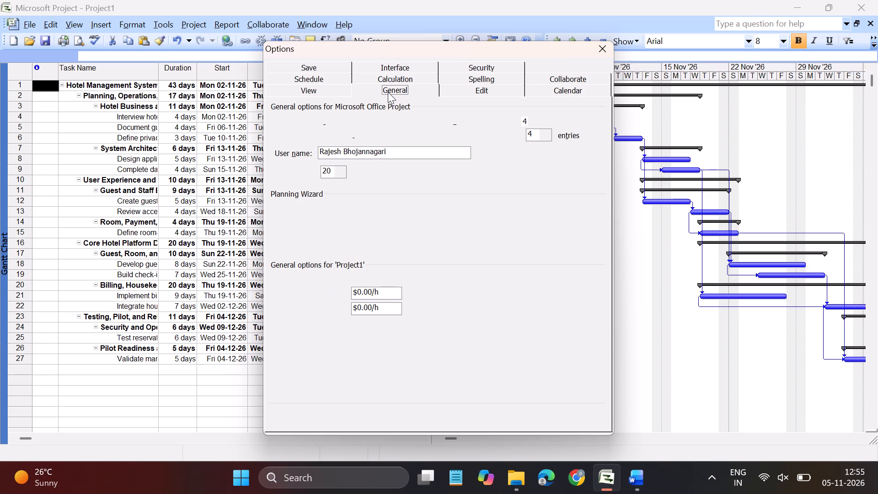
click(410, 77)
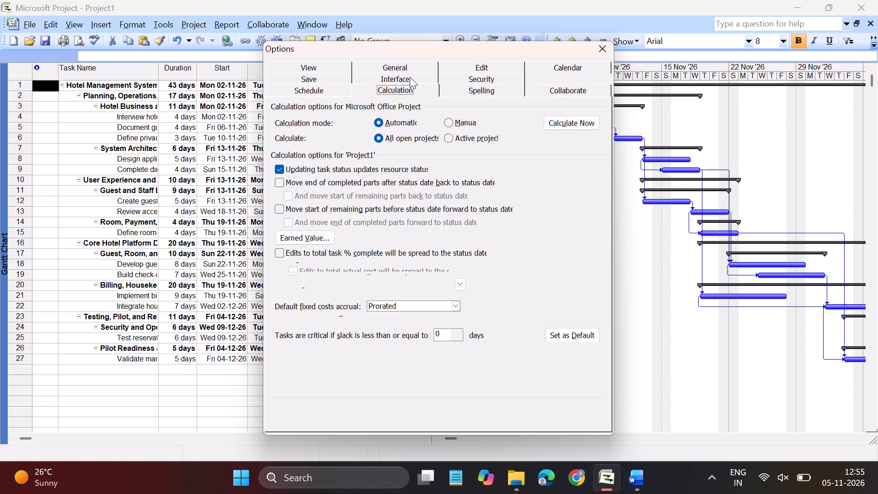
scroll(421, 265, down, 1)
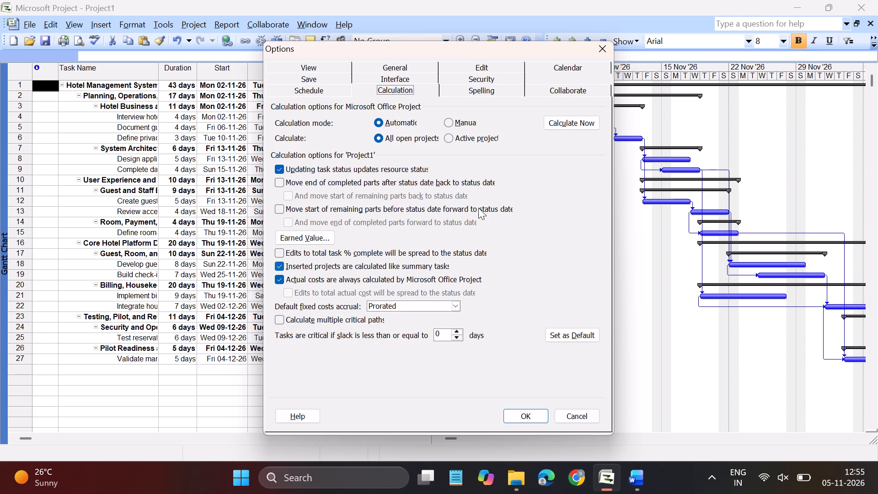
click(483, 88)
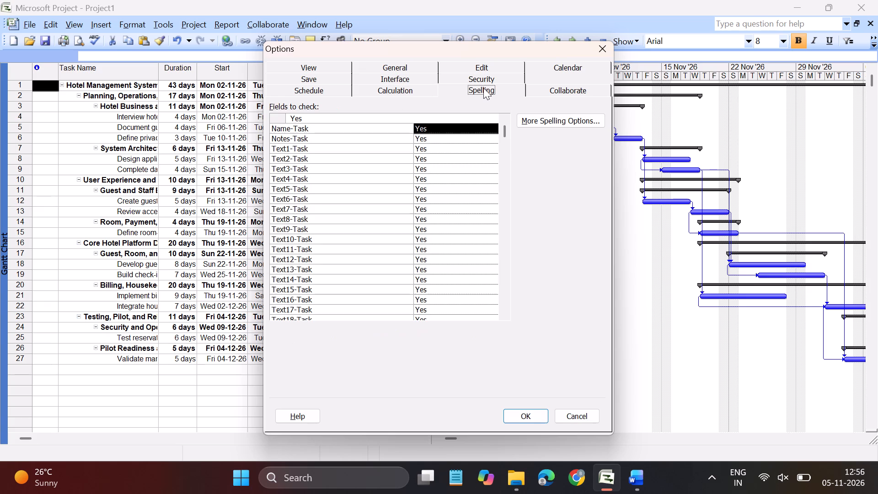
scroll(442, 172, down, 6)
click(486, 77)
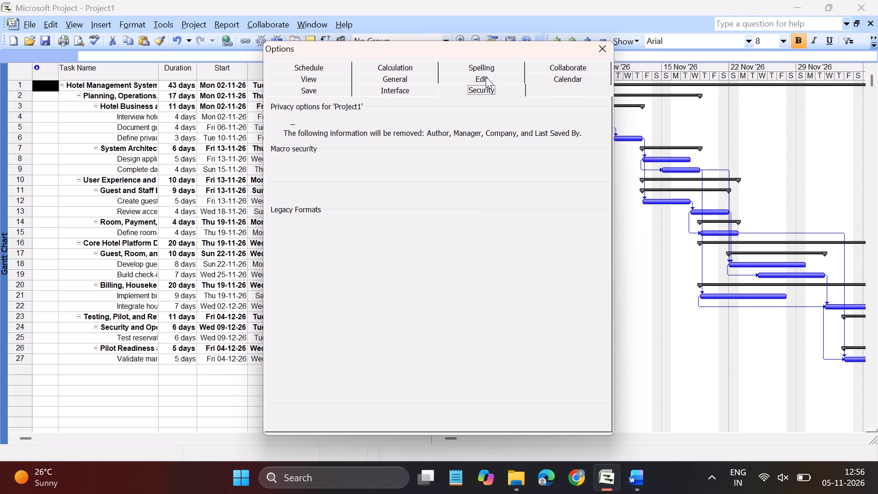
click(482, 76)
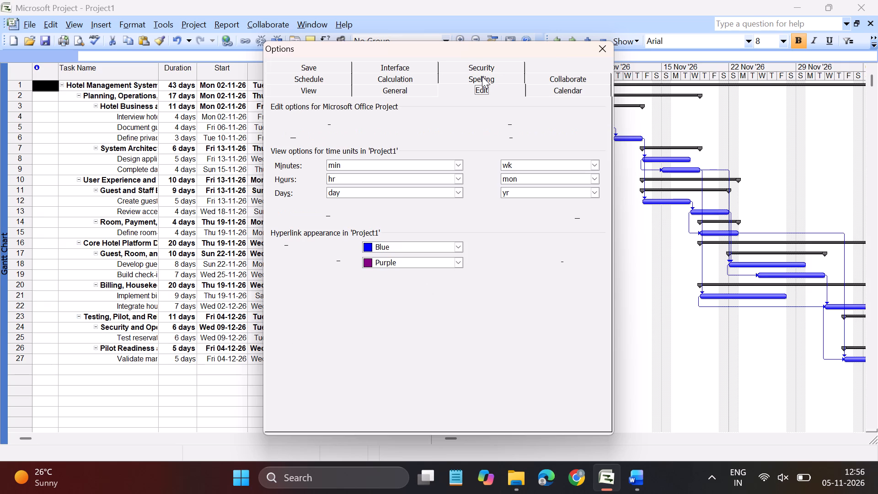
click(572, 81)
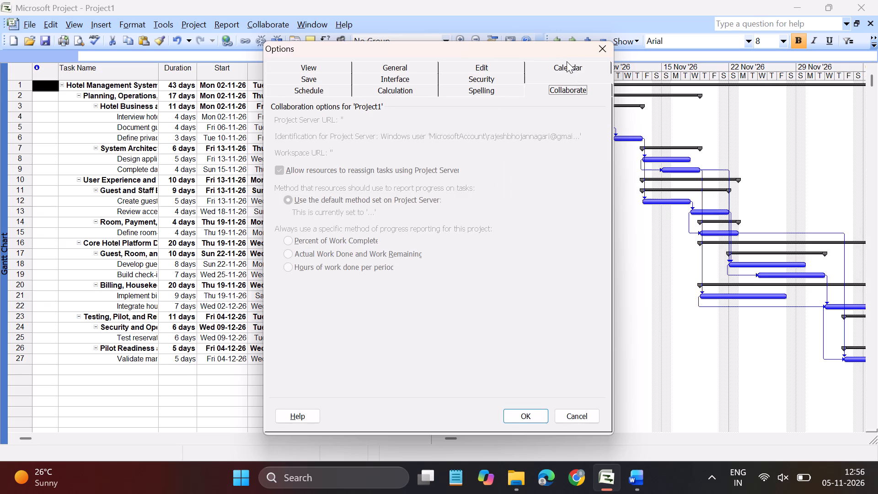
click(567, 61)
click(600, 54)
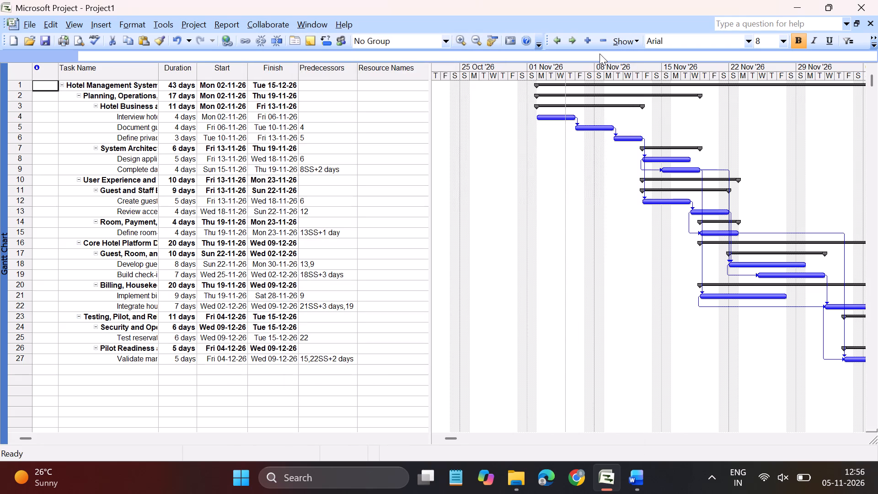
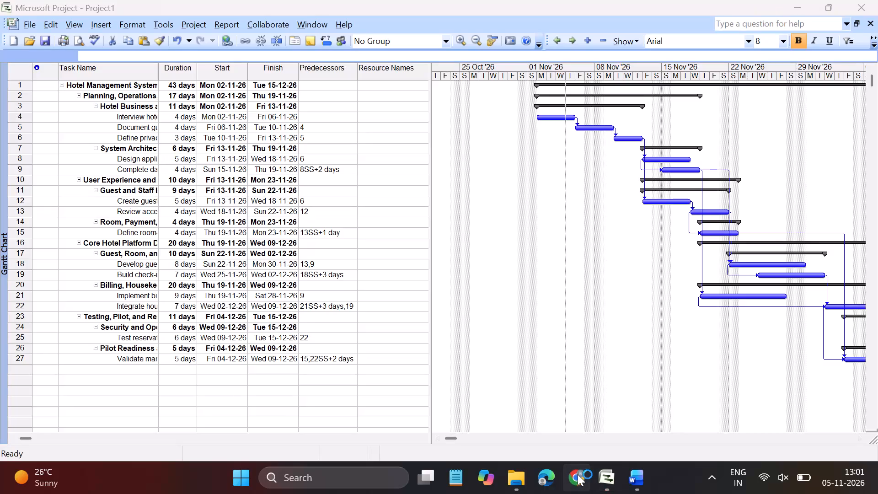
Switch to Google Chrome and begin a web address entry with "w" in the new tab.
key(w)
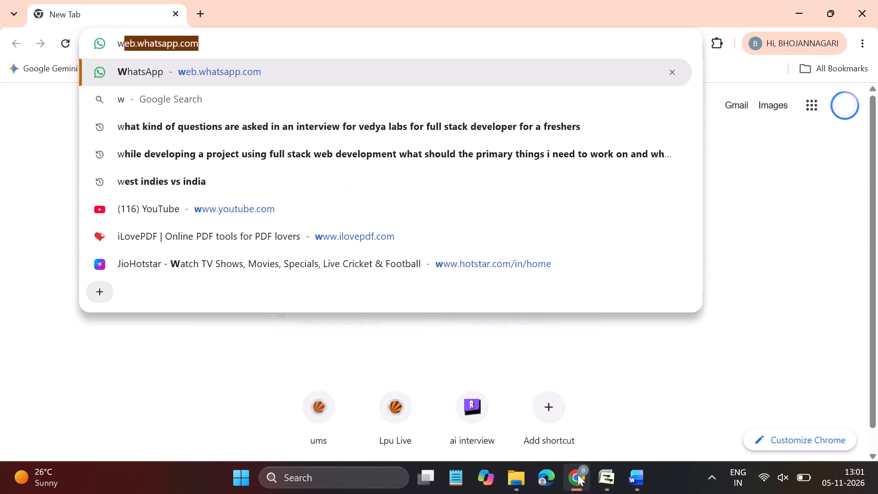
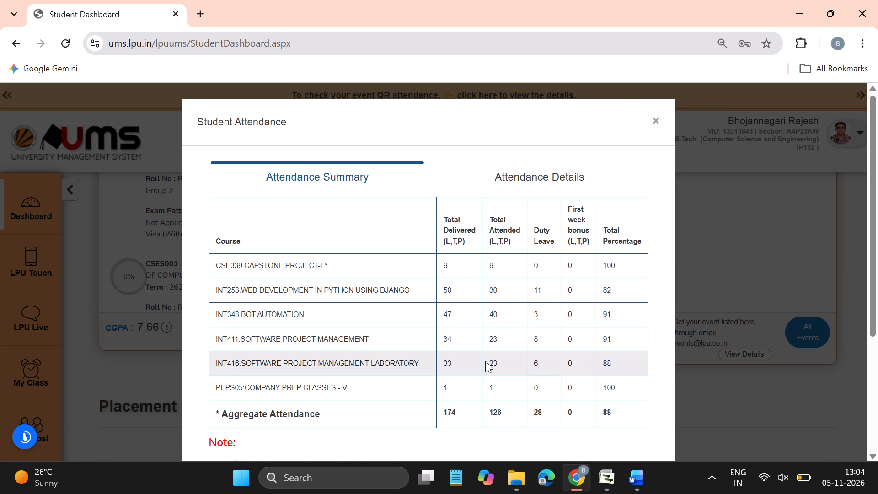
Dismiss the student attendance summary, examine the open request in the RMS history, and close the RMS page.
click(650, 123)
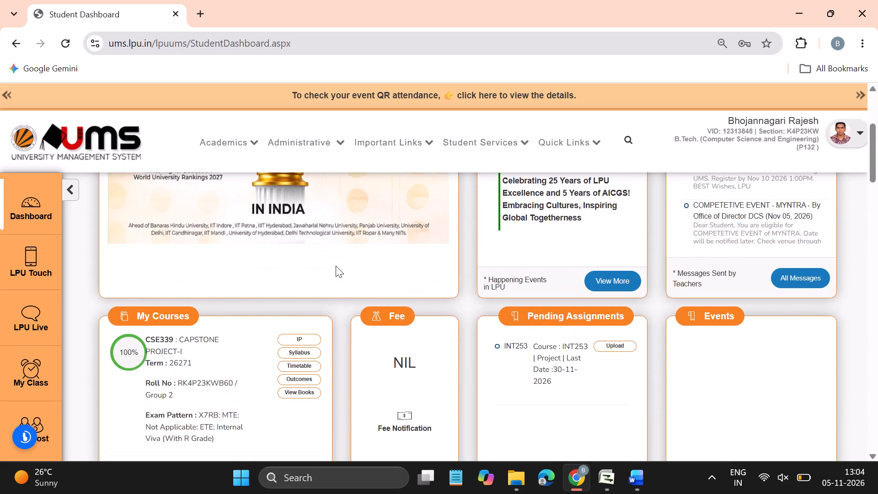
scroll(336, 266, up, 5)
click(327, 242)
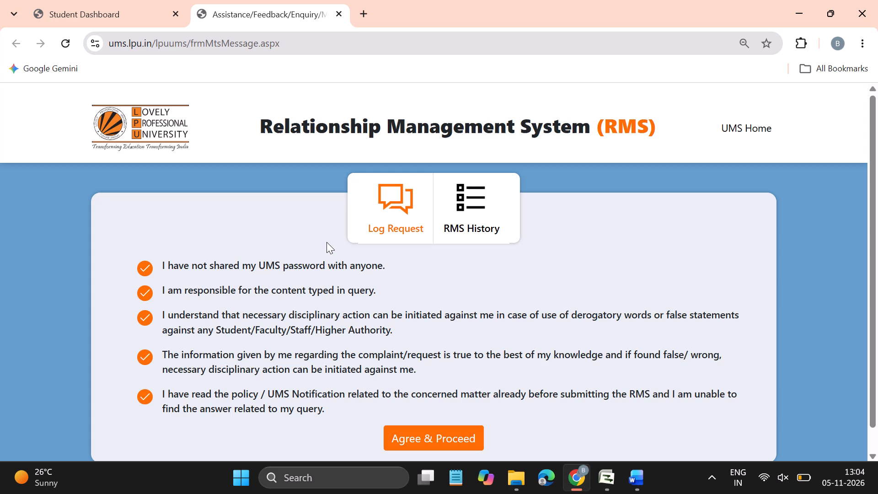
click(473, 210)
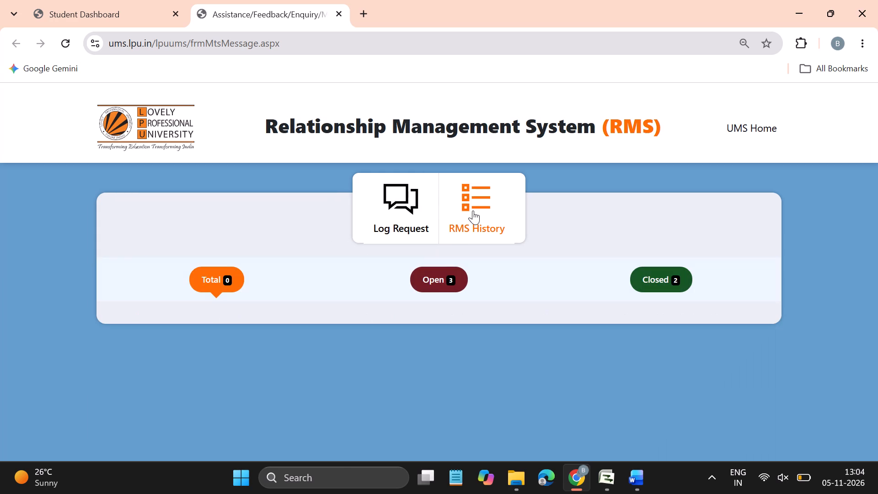
click(429, 285)
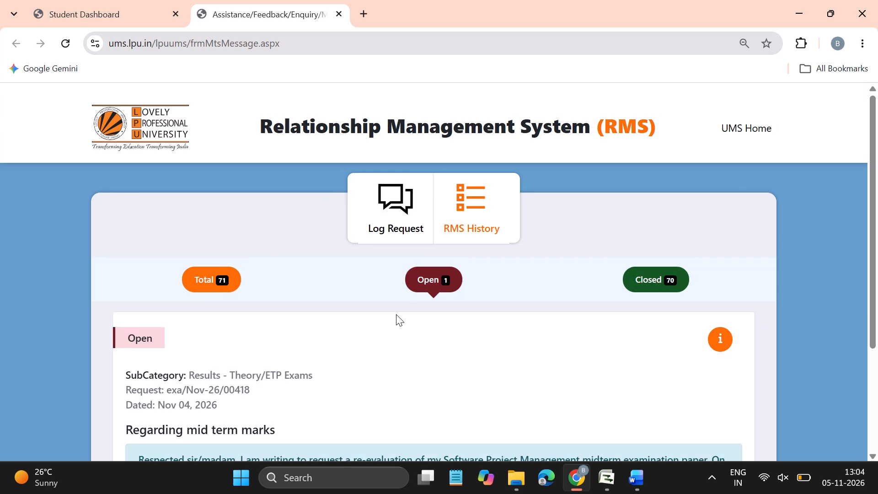
scroll(396, 314, down, 2)
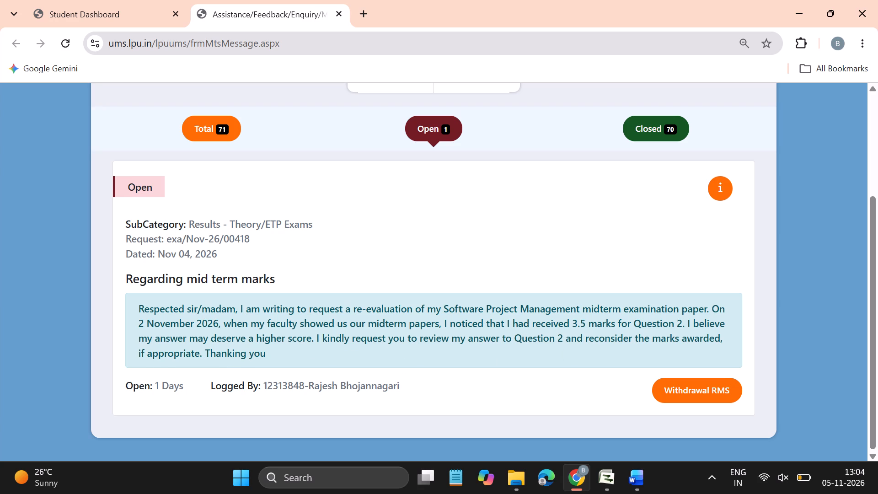
scroll(359, 264, up, 5)
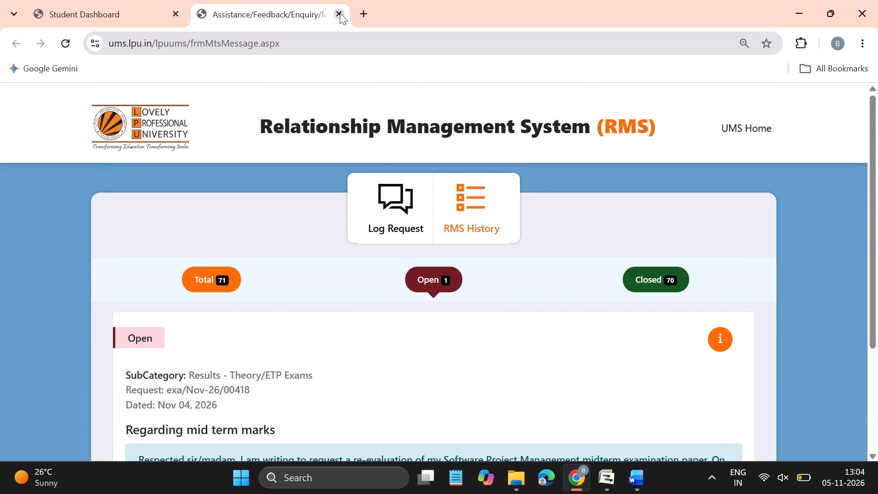
click(340, 13)
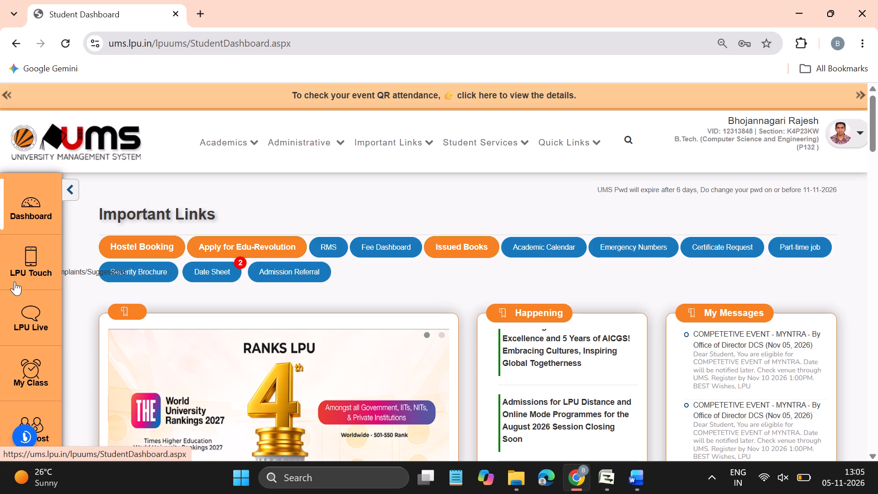
Look at the LPU Live university groups, and close the chat and student dashboard to return to Microsoft Project.
click(14, 315)
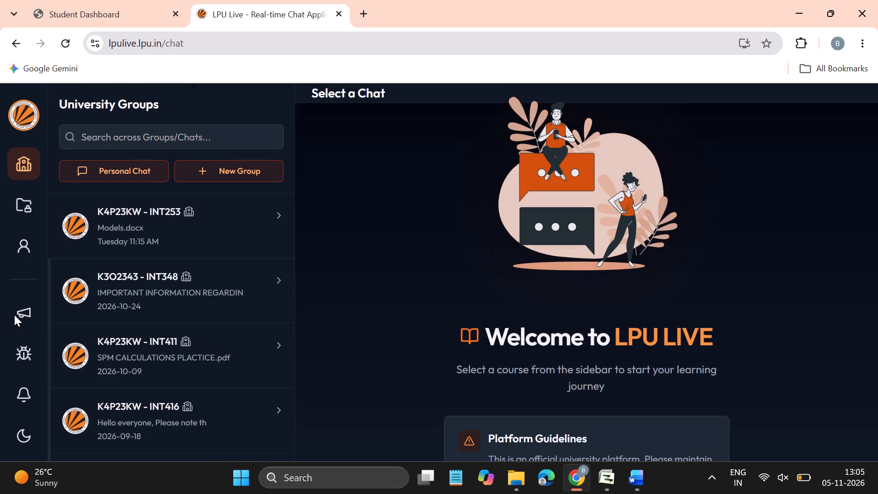
key(ctrl+w)
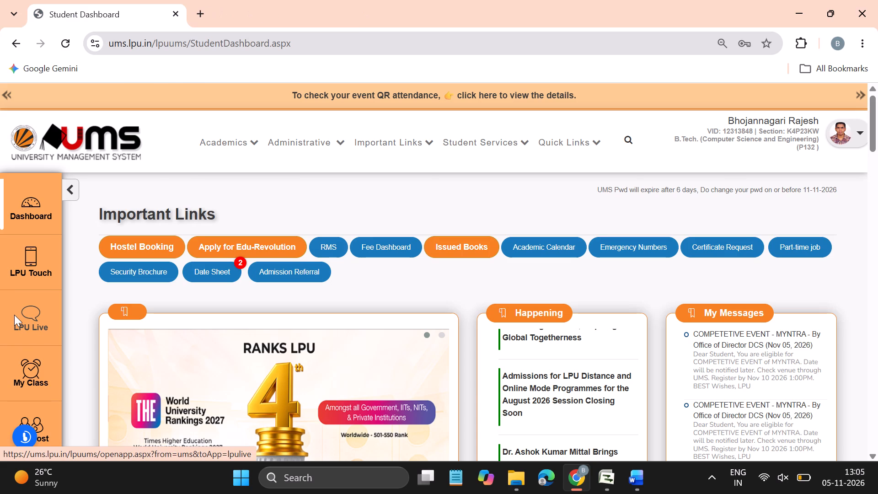
key(ctrl+q)
key(ctrl+w)
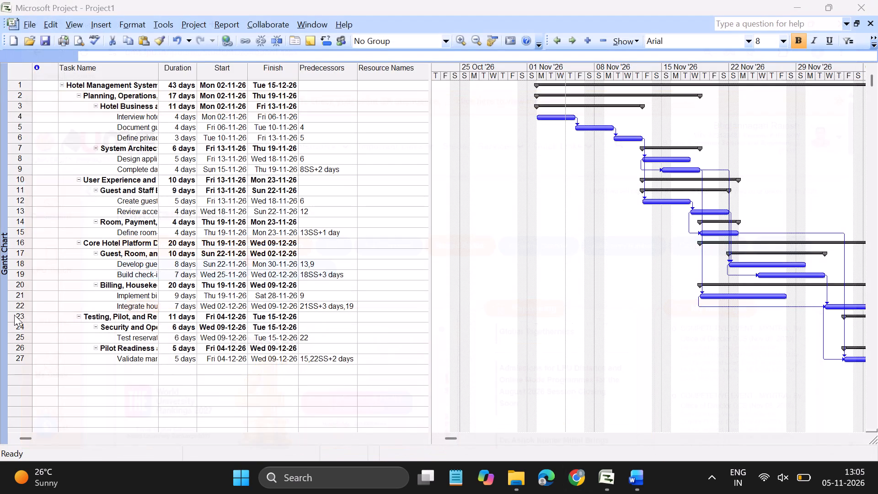
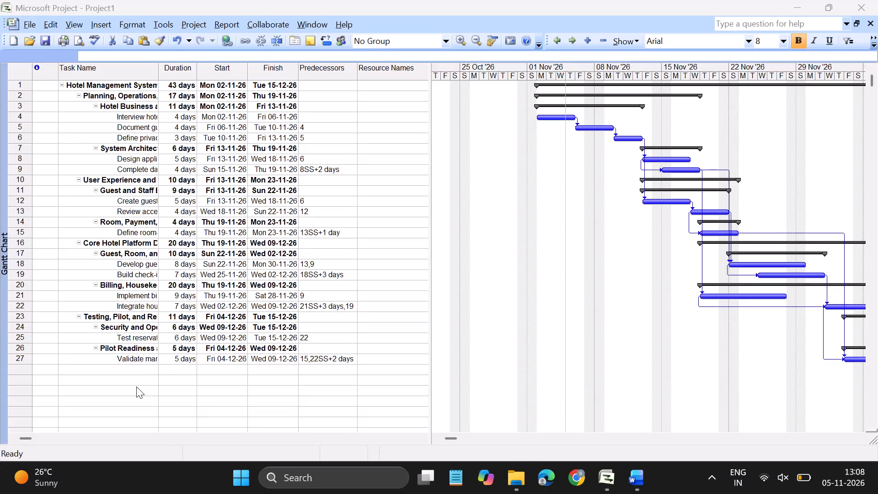
Examine the base calendar options for the Project Manager in the Resource Sheet, leaving the assigned calendar as it is.
click(71, 25)
click(71, 25)
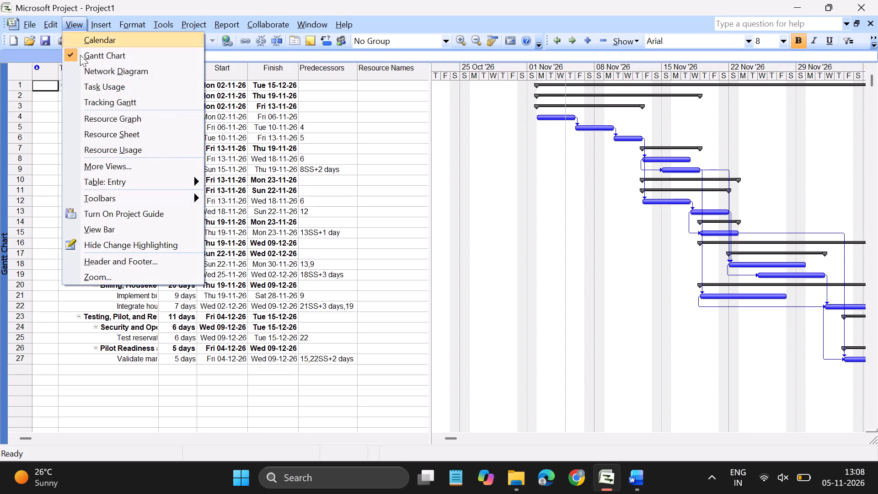
click(113, 133)
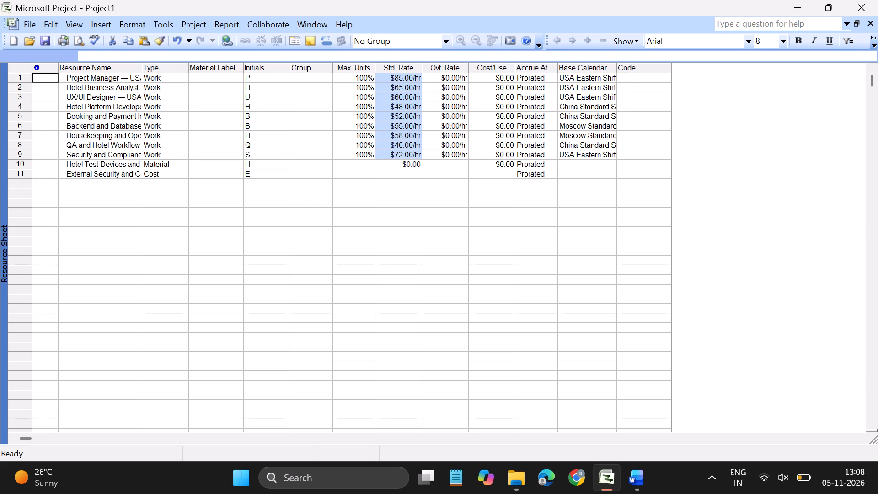
click(632, 80)
click(605, 80)
click(613, 79)
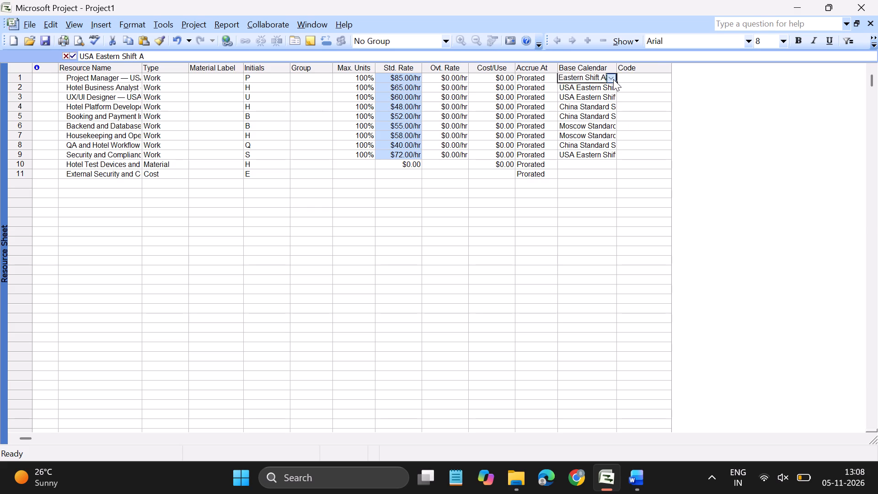
click(599, 208)
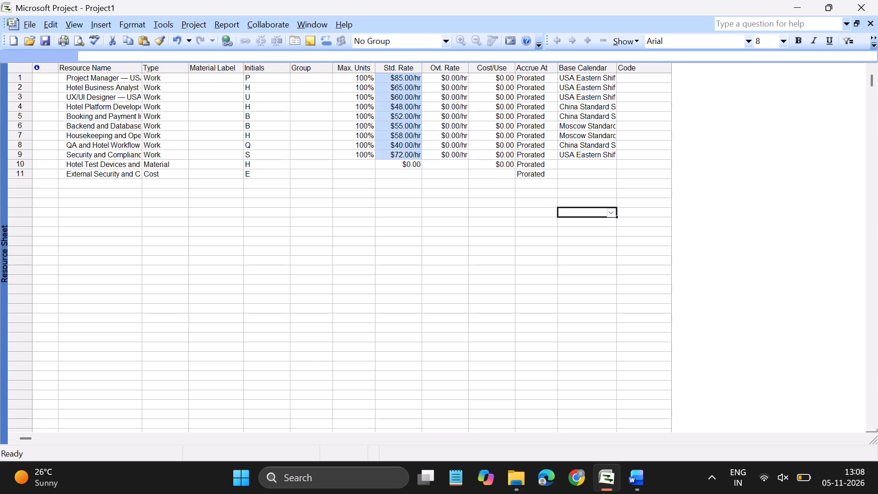
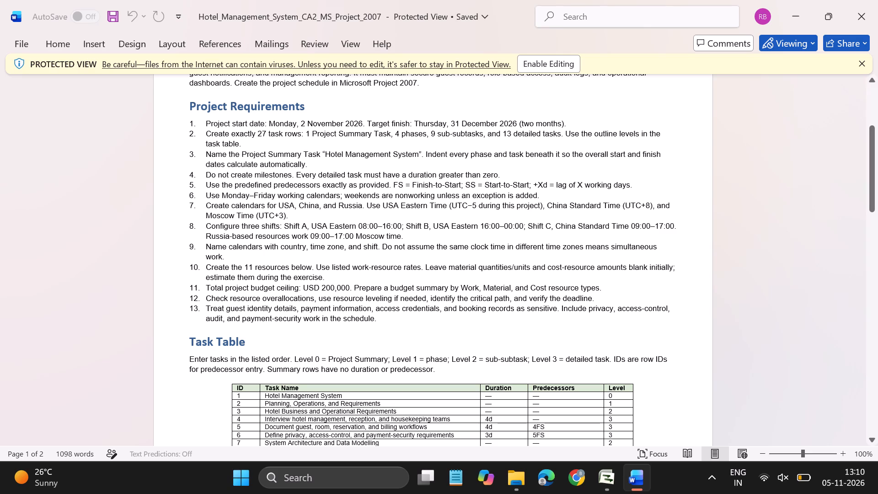
Review the assignment's Task Table, the 11-resource Resource Sheet table and the Resource Assignment Challenges in the Word document.
scroll(437, 320, down, 2)
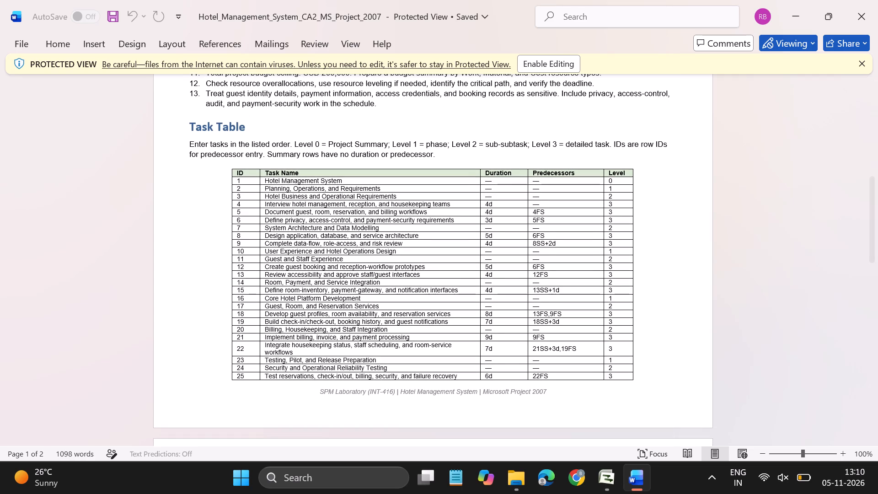
scroll(437, 320, down, 1)
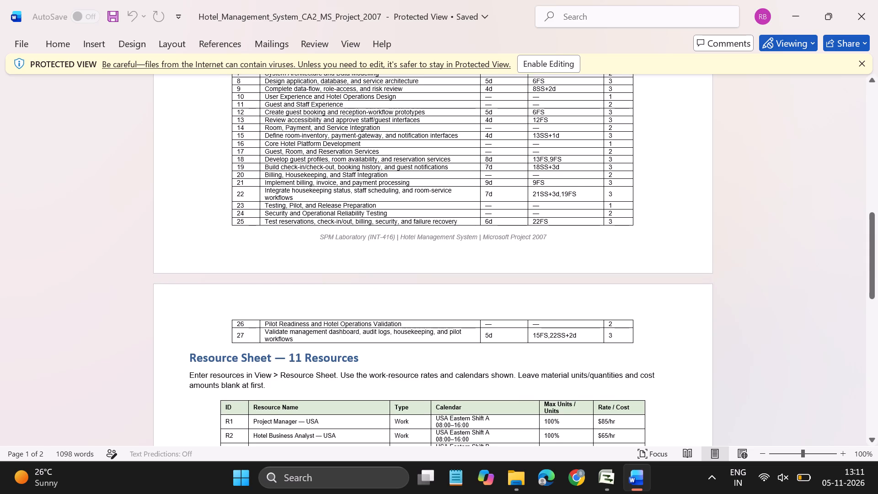
scroll(396, 292, up, 1)
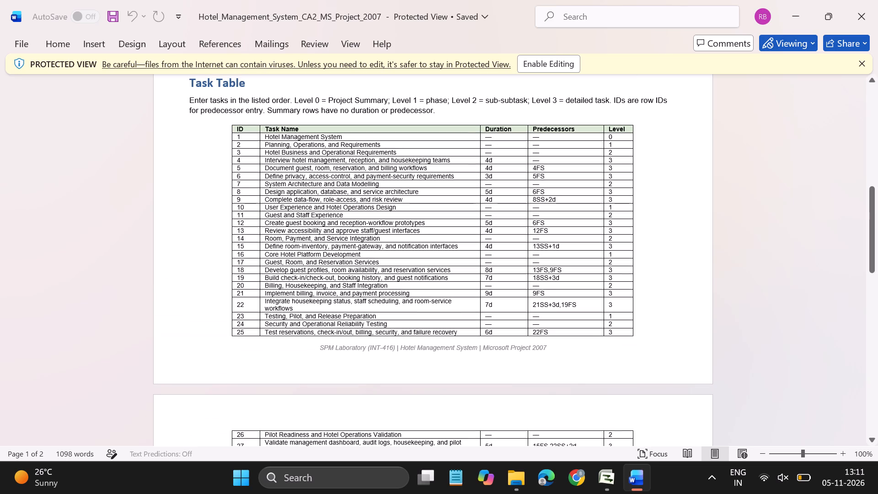
scroll(396, 292, up, 1)
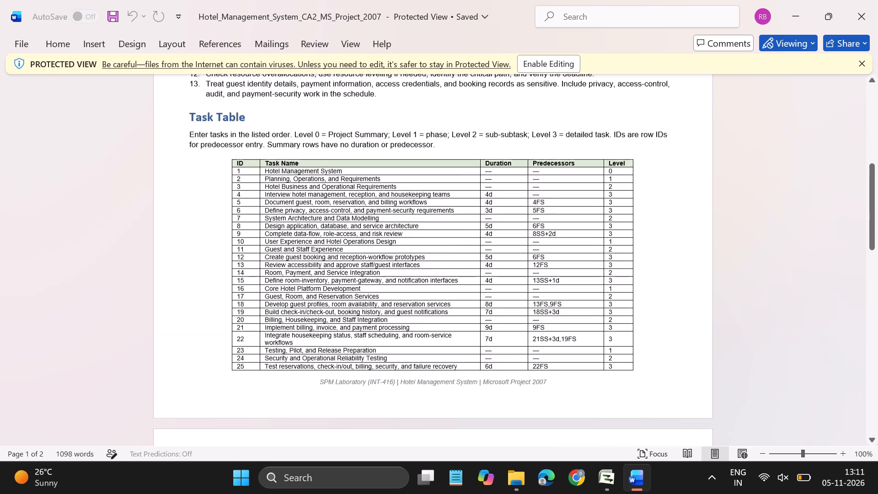
scroll(396, 292, up, 1)
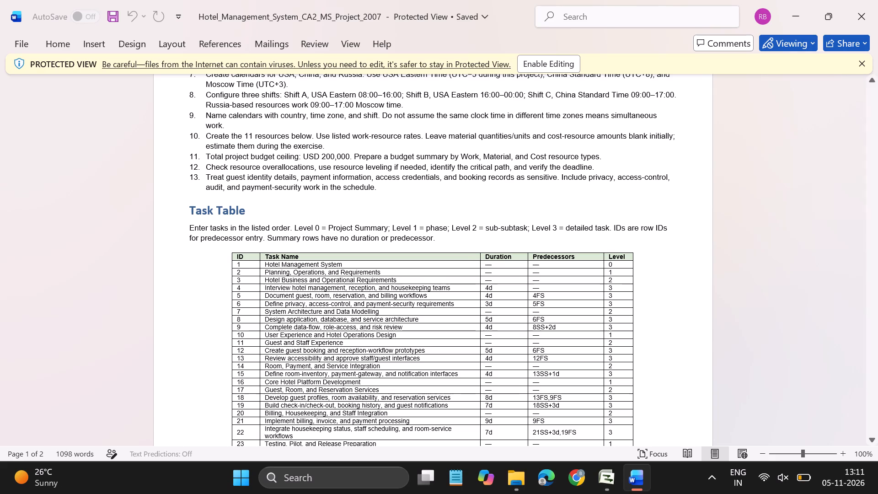
scroll(177, 268, down, 5)
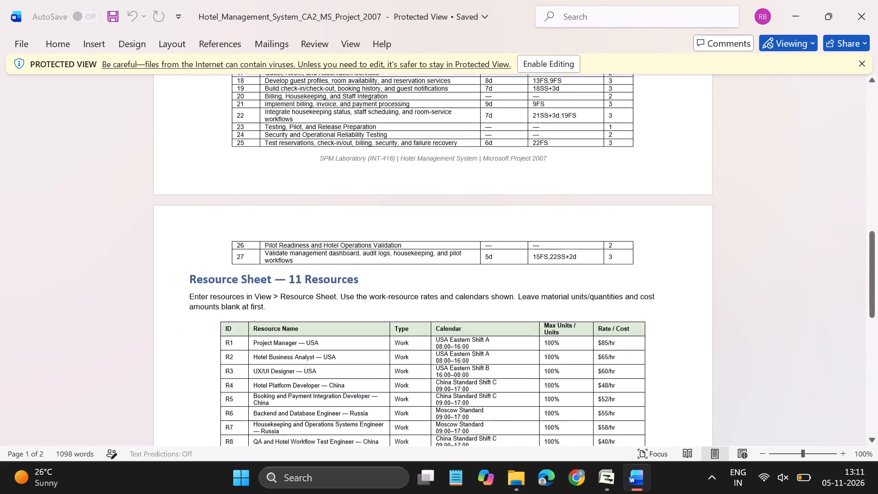
scroll(177, 268, down, 4)
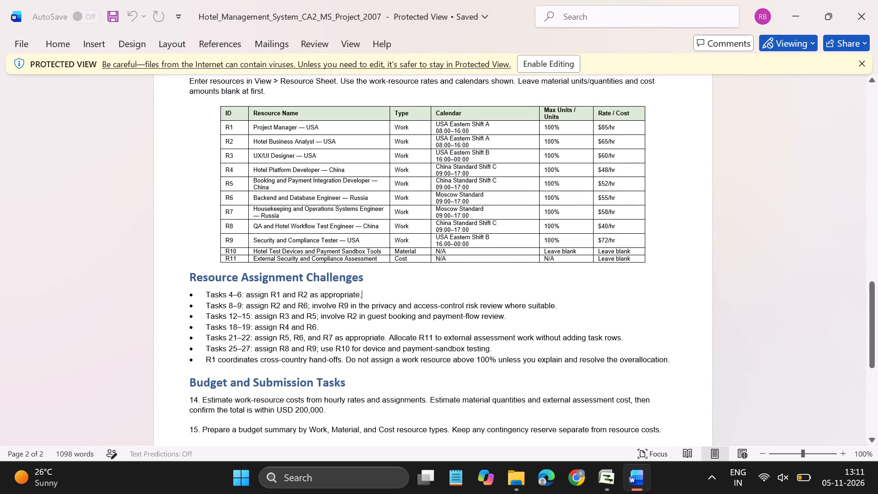
Read the Budget and Submission Tasks, items 14 to 20, and recheck the assignment document back up to its beginning.
scroll(177, 268, down, 1)
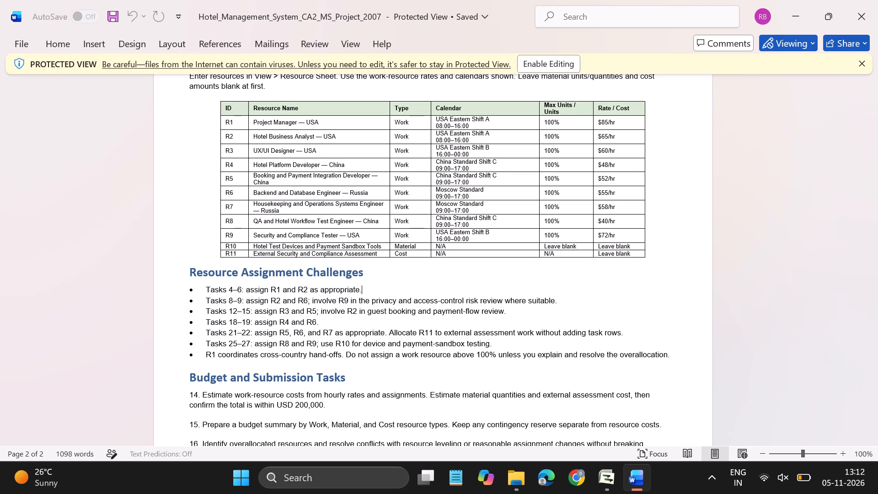
scroll(378, 133, down, 1)
scroll(327, 244, down, 1)
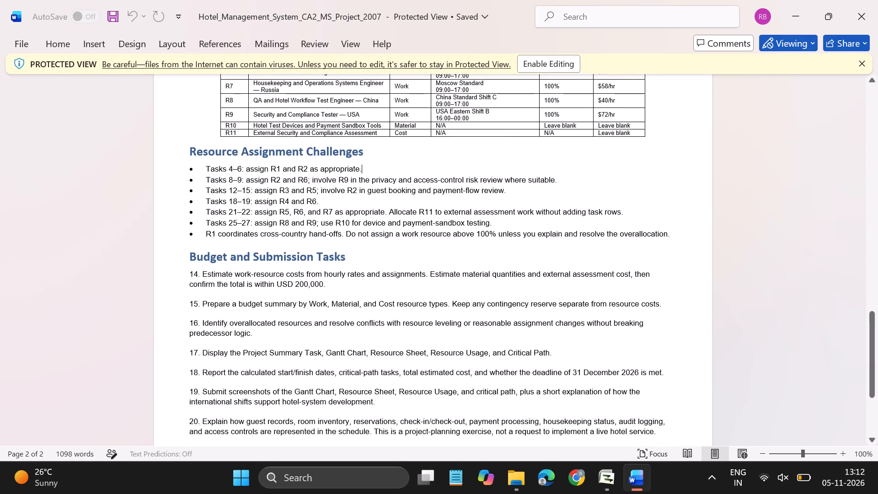
scroll(327, 244, down, 2)
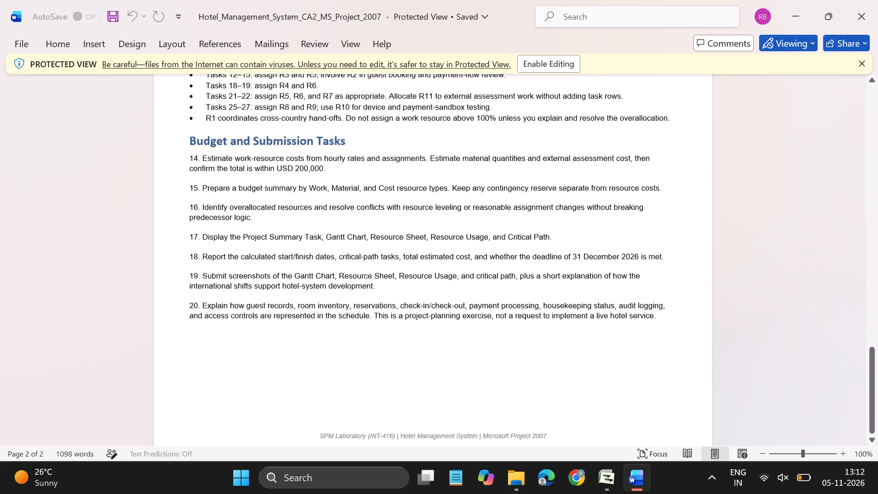
scroll(327, 244, down, 6)
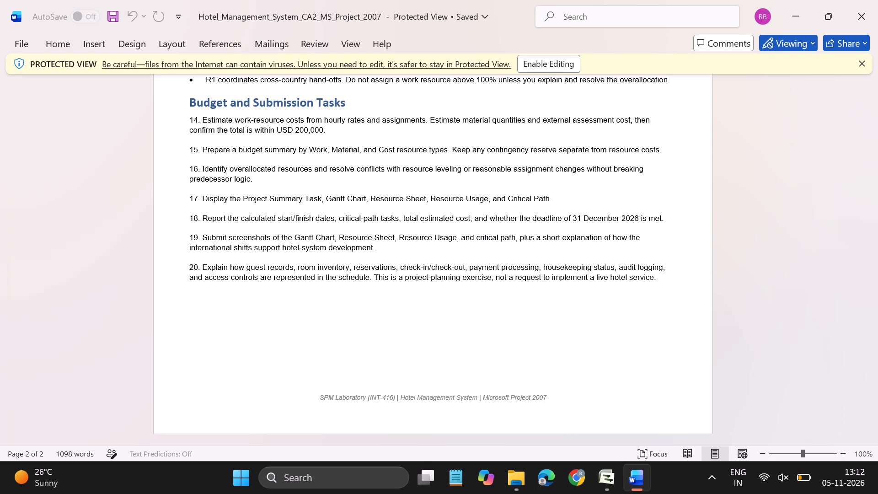
right_drag(551, 392, 460, 394)
triple_click(545, 403)
scroll(412, 374, down, 2)
scroll(527, 349, up, 1)
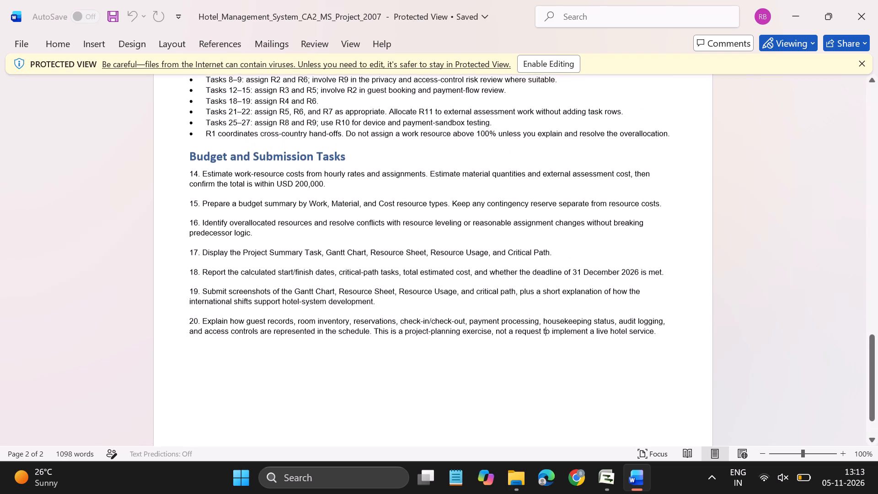
scroll(527, 349, up, 1)
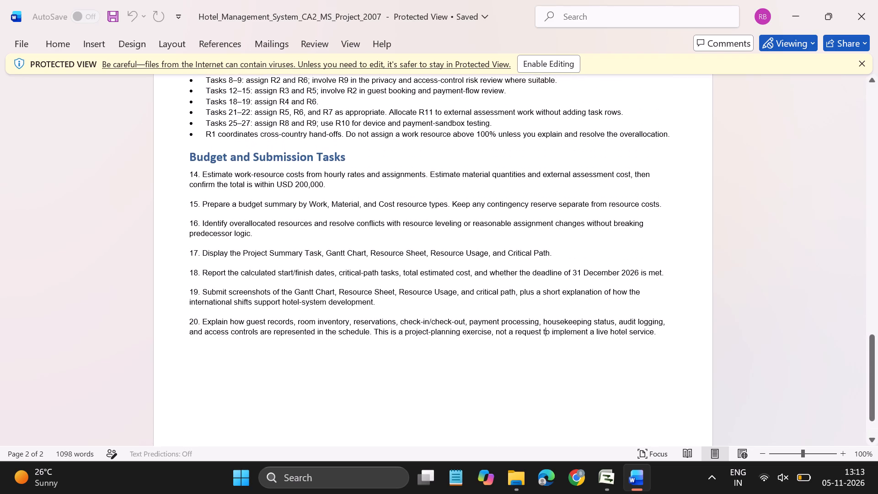
scroll(527, 349, up, 1)
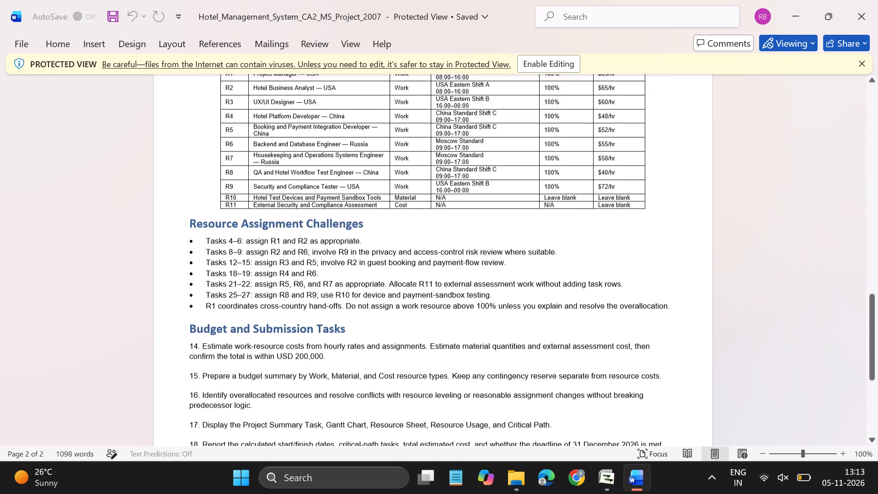
scroll(527, 349, up, 5)
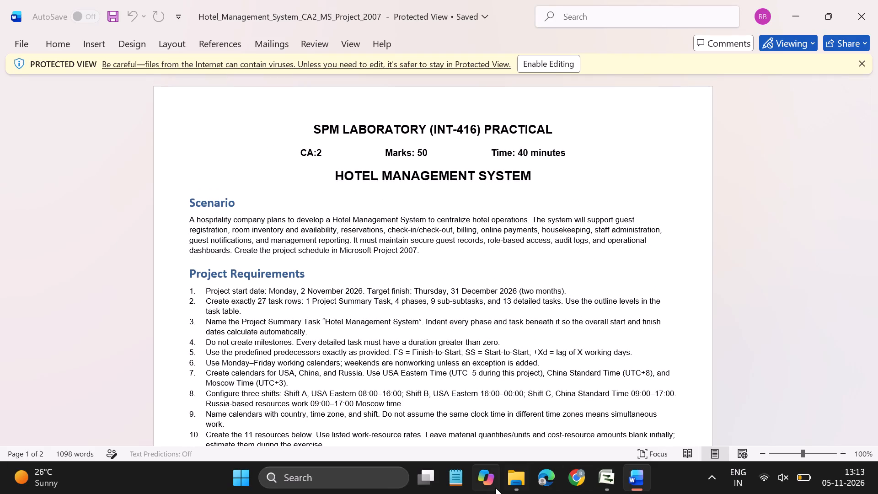
Switch back to the Project1 schedule in Microsoft Project.
click(515, 486)
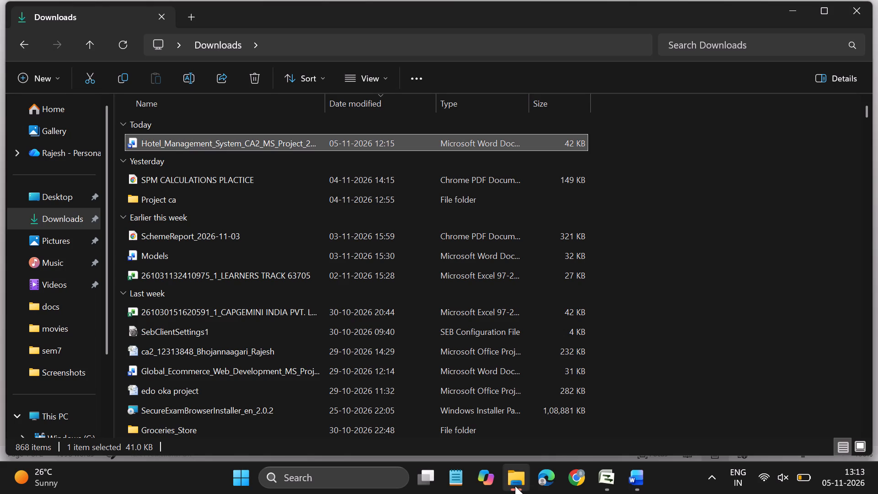
click(598, 486)
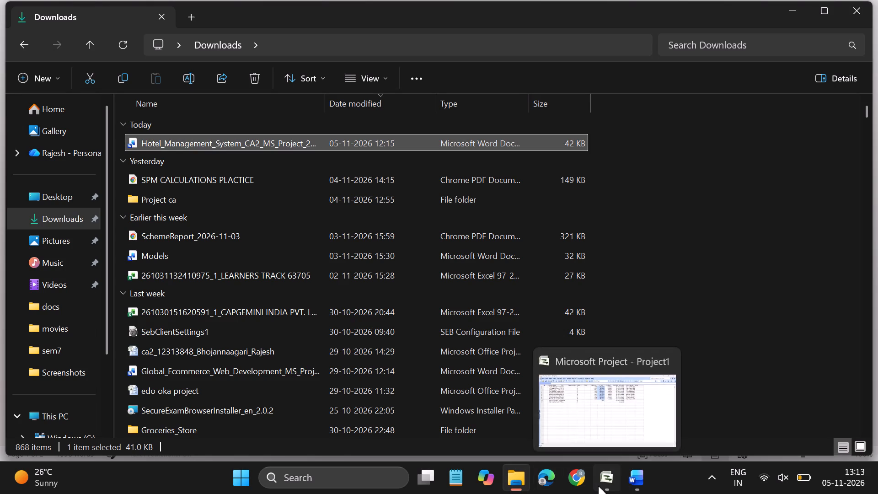
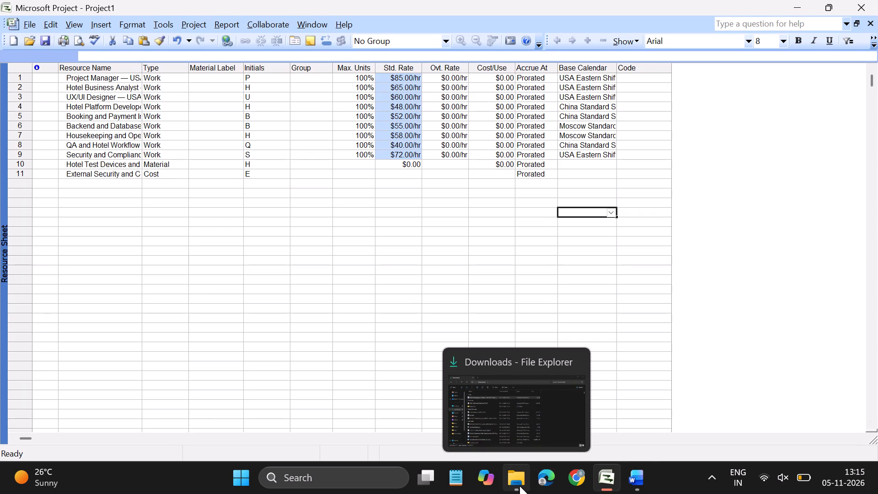
Bring up the Hotel Management System assignment in Word, and from there switch to the Chrome browser.
click(637, 480)
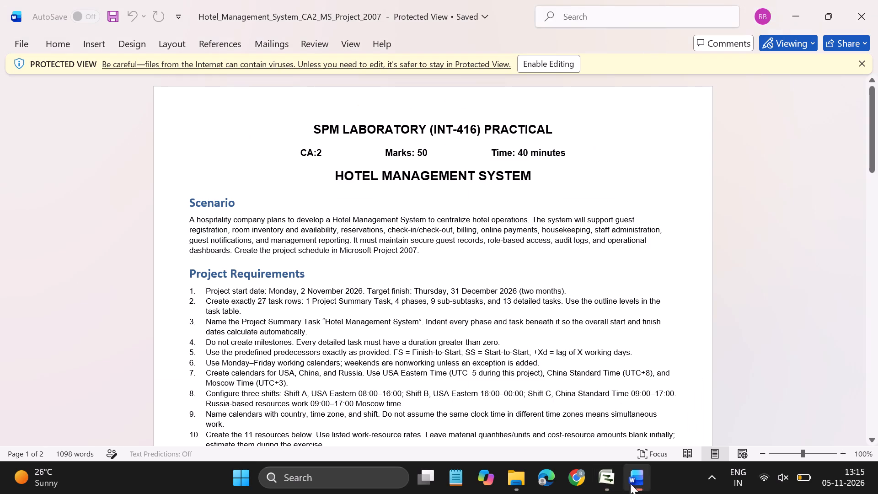
click(576, 484)
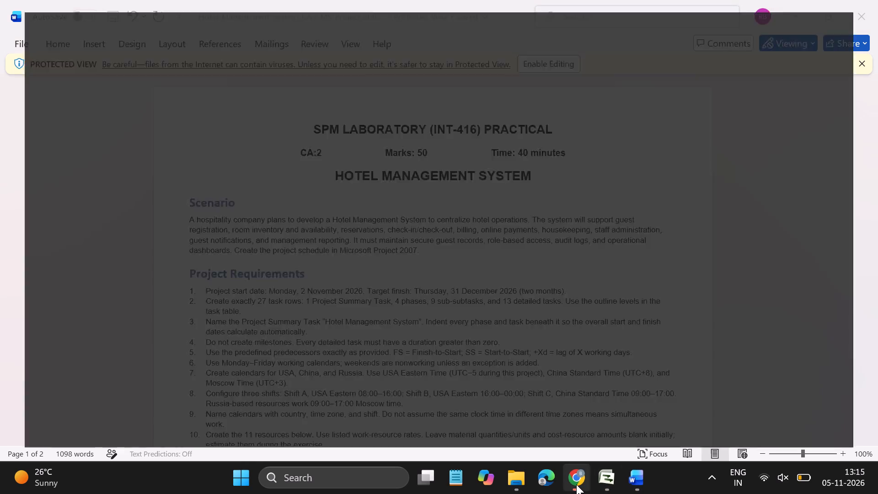
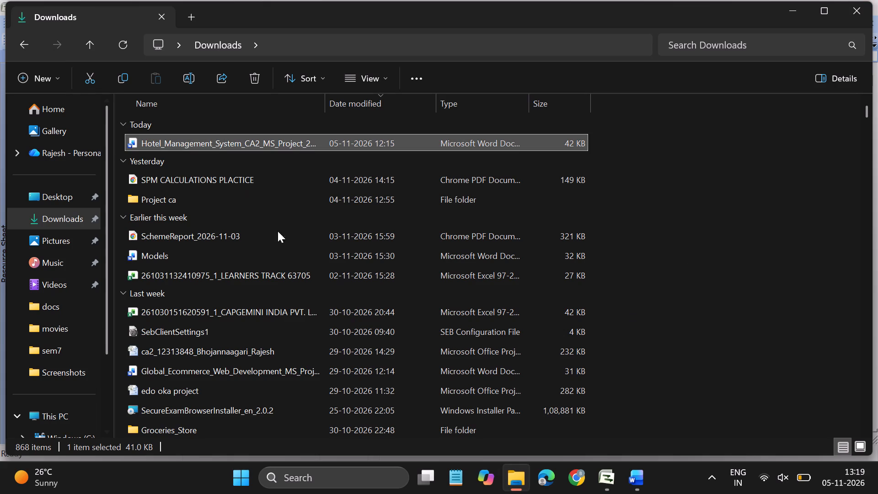
Close the Downloads folder window to return to the Project1 resource sheet.
click(859, 9)
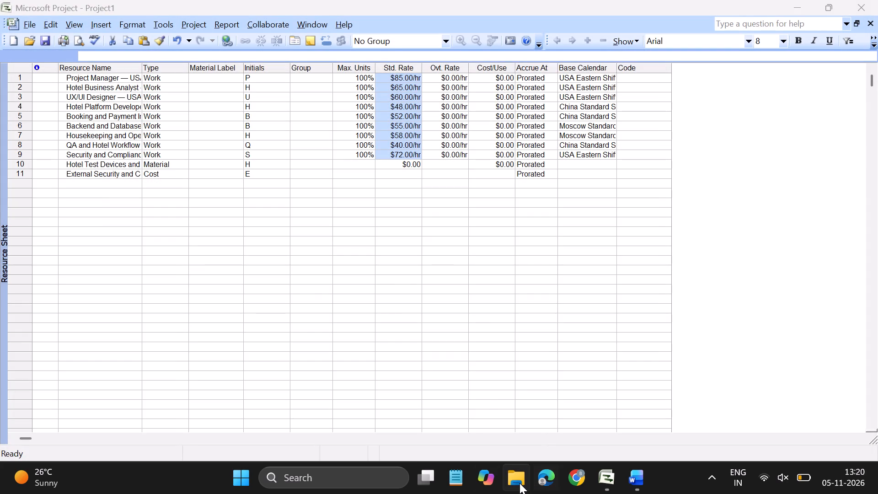
Look through the project groups in the recent K4P23KW Student Projects workbook in Excel, closing it and File Explorer when done.
click(519, 483)
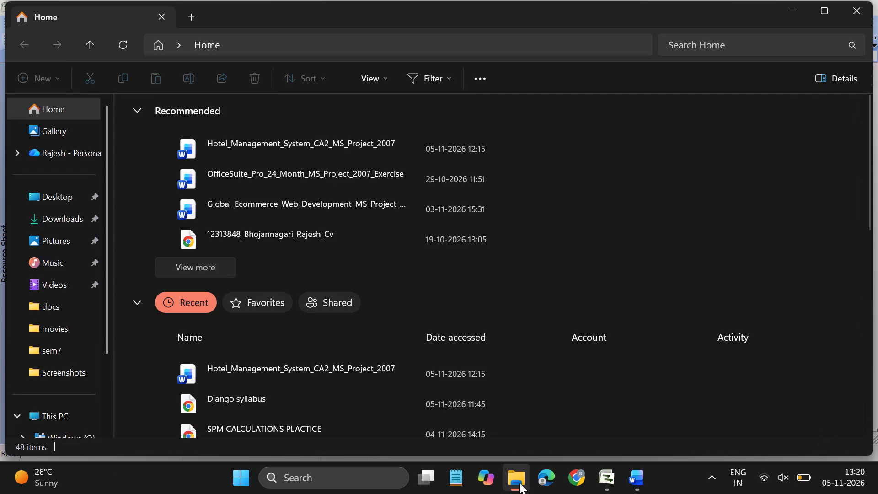
scroll(354, 369, down, 3)
scroll(308, 388, down, 1)
double_click(252, 391)
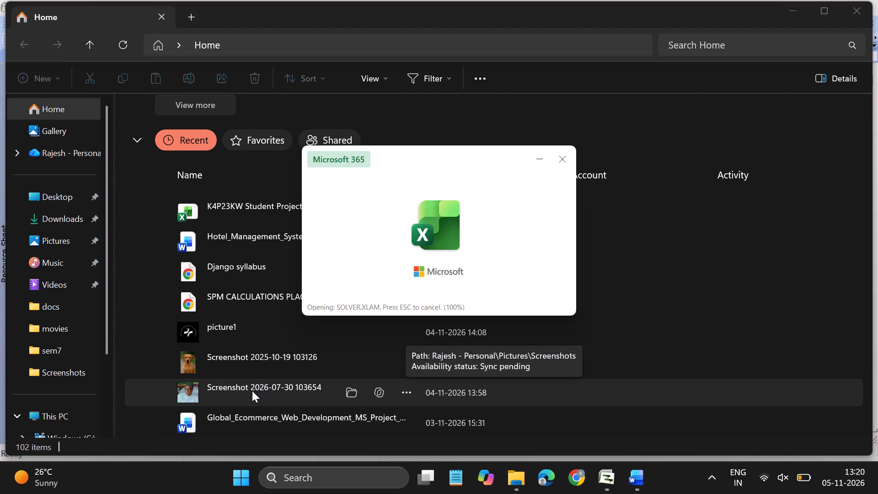
scroll(215, 279, down, 2)
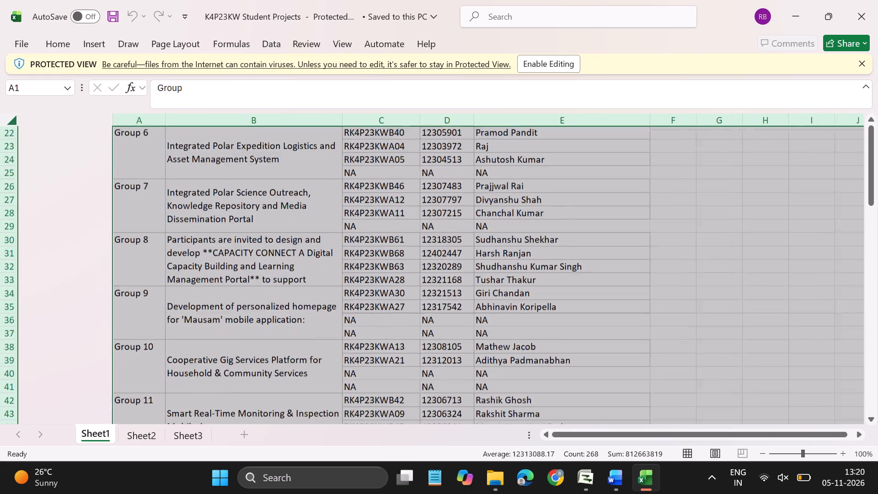
scroll(215, 279, down, 4)
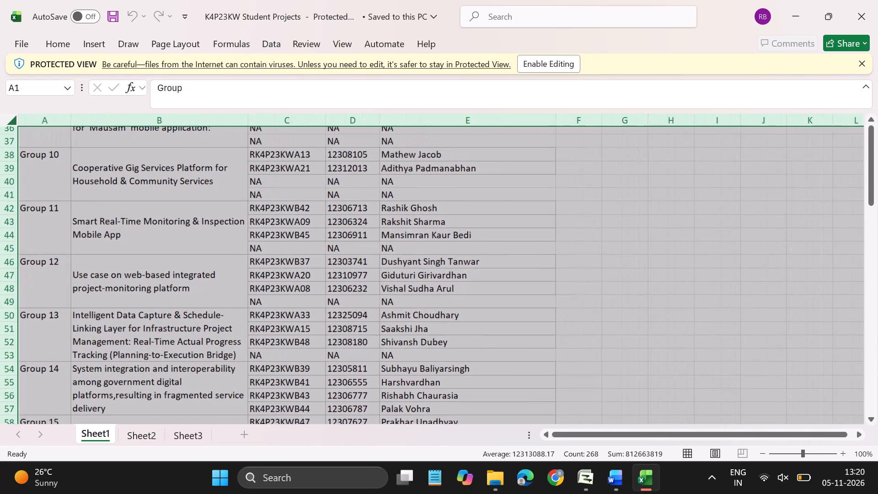
scroll(215, 279, down, 2)
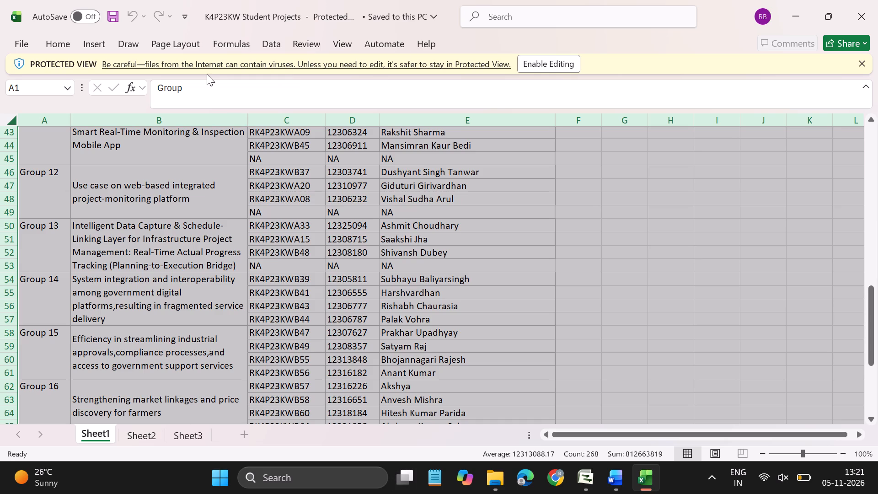
click(877, 10)
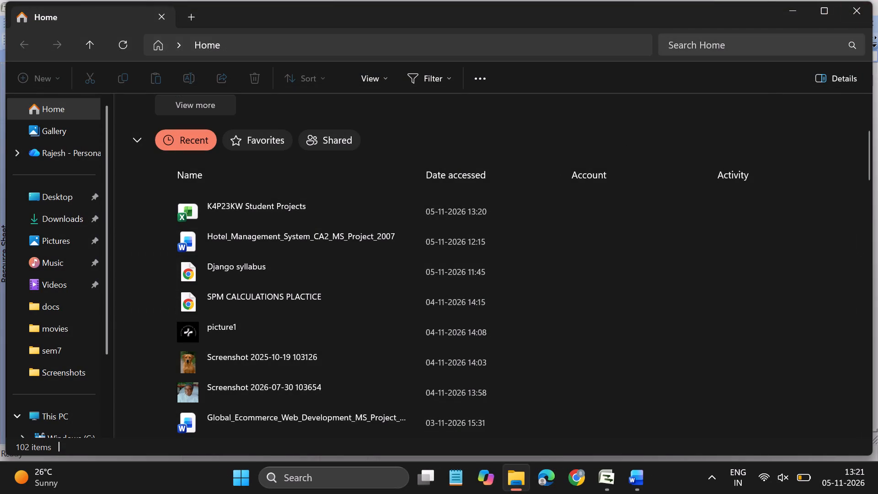
click(854, 15)
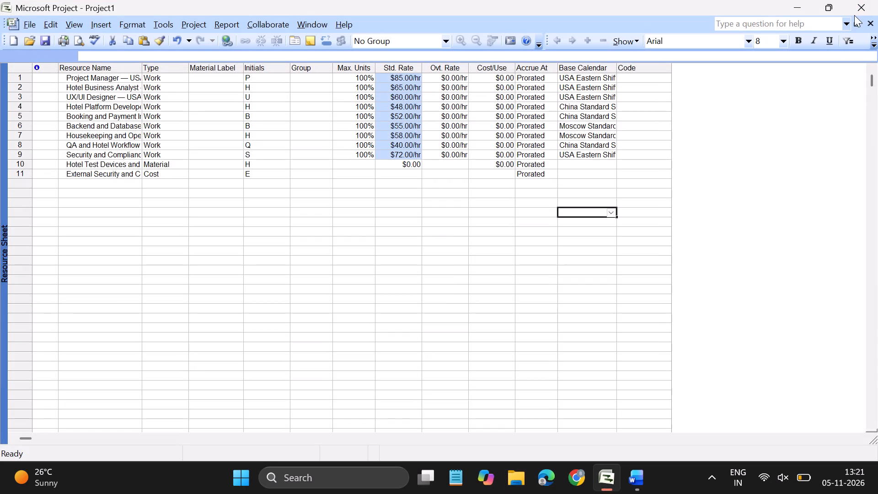
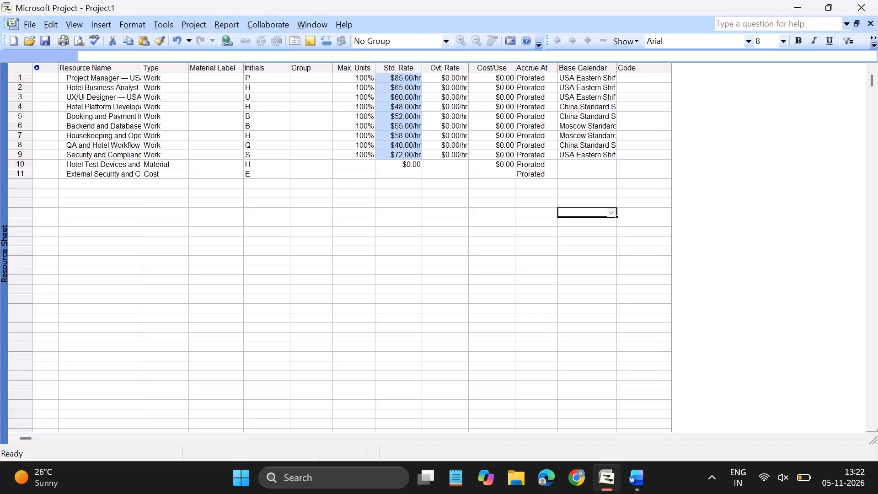
Switch to the Word assignment and examine the project requirements and the Task Table's durations, predecessors and outline levels at a readable size.
click(642, 482)
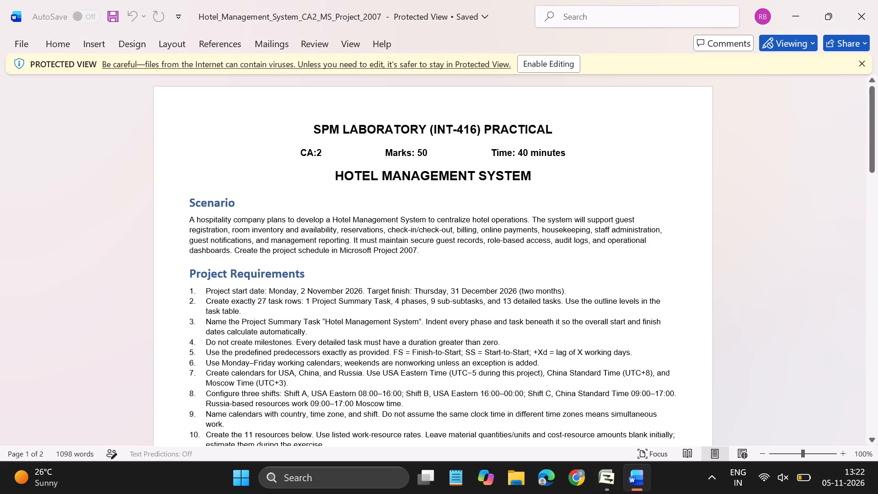
scroll(366, 422, down, 3)
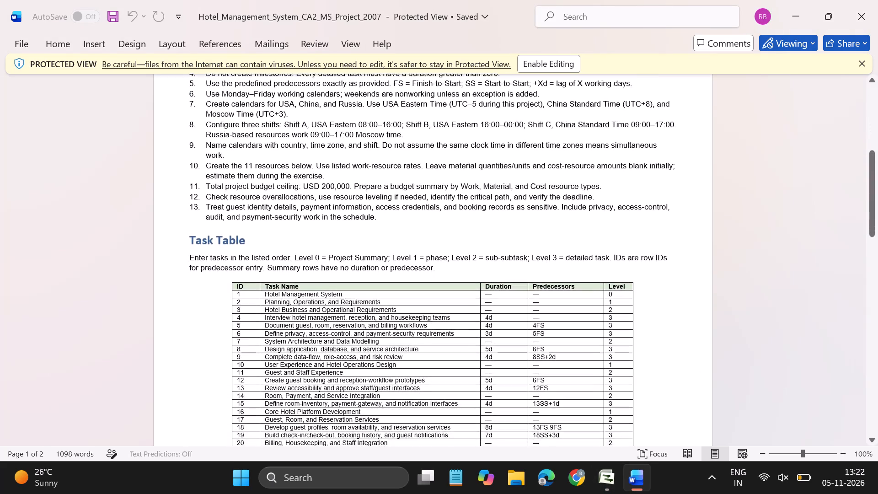
scroll(366, 422, down, 1)
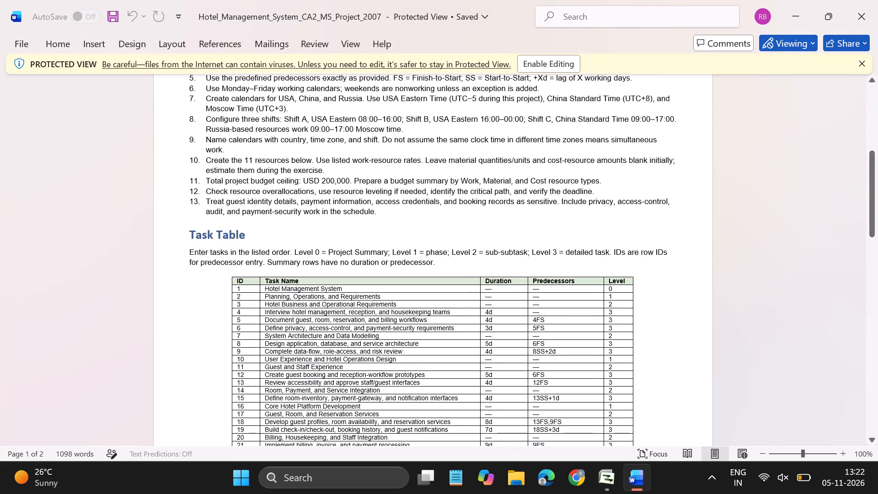
scroll(366, 422, right, 1)
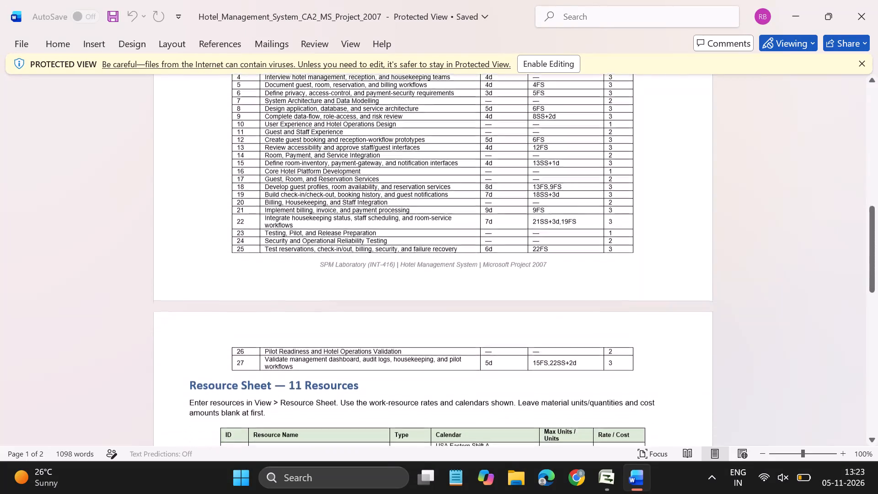
scroll(366, 422, right, 1)
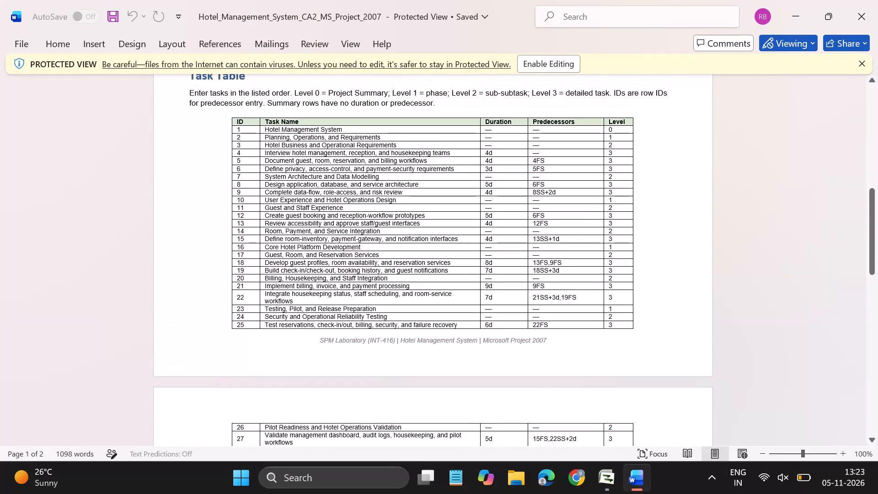
scroll(366, 422, down, 1)
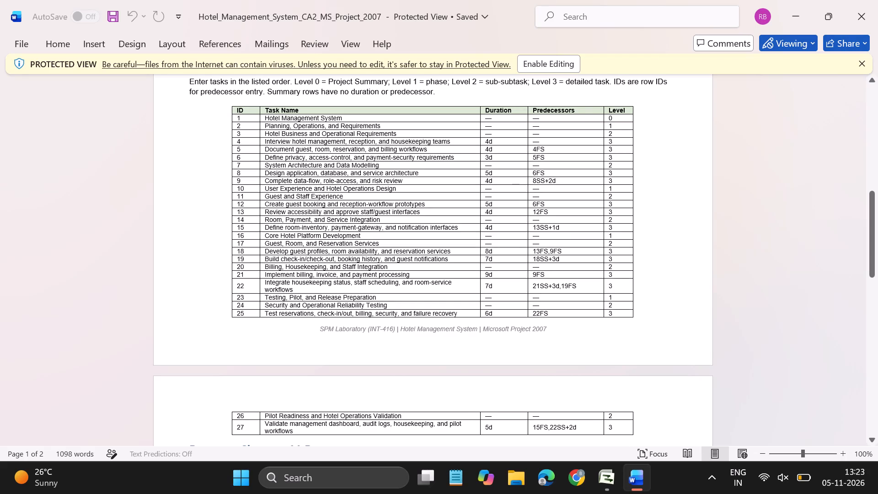
ctrl+scroll(341, 392, up, 4)
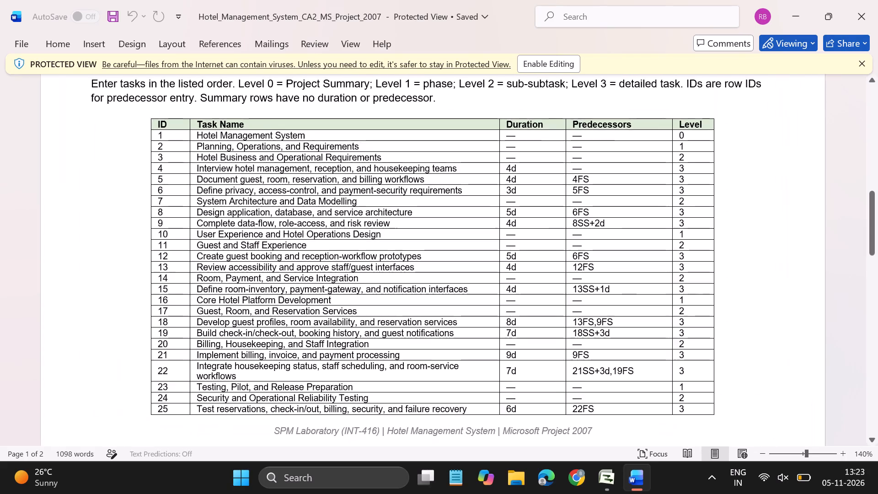
ctrl+scroll(341, 392, down, 2)
scroll(341, 392, down, 1)
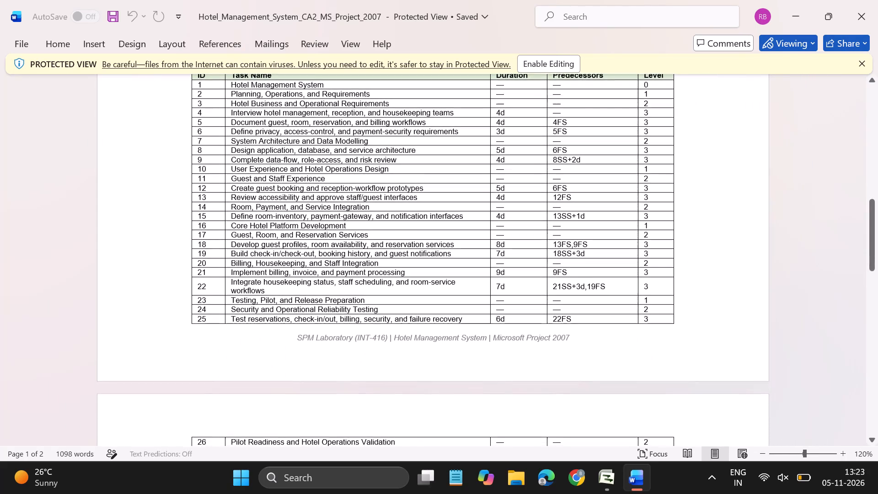
scroll(341, 392, down, 2)
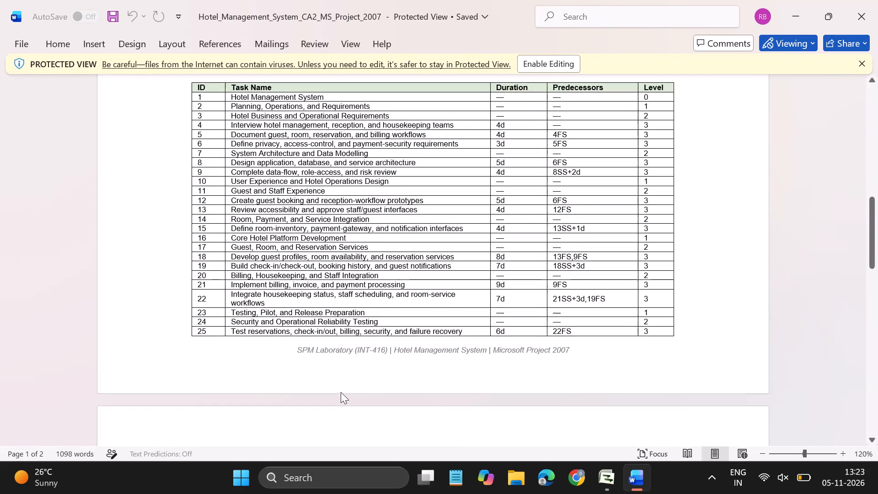
scroll(341, 392, down, 1)
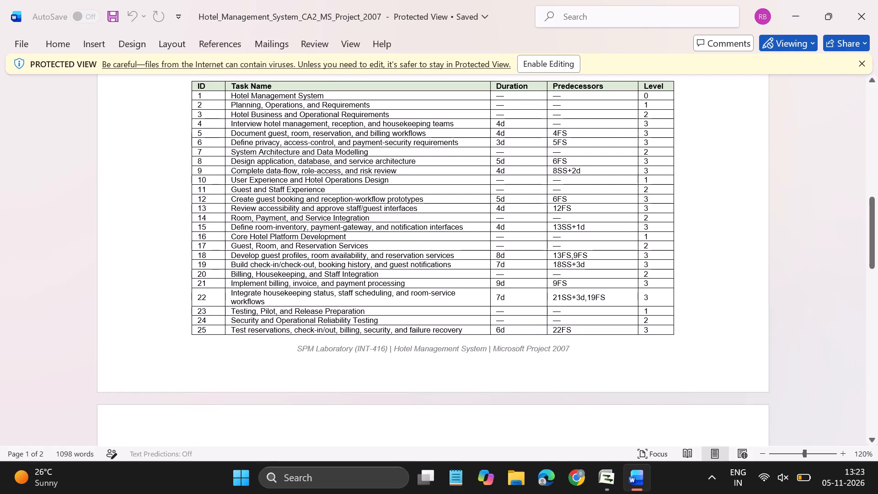
ctrl+scroll(331, 412, down, 1)
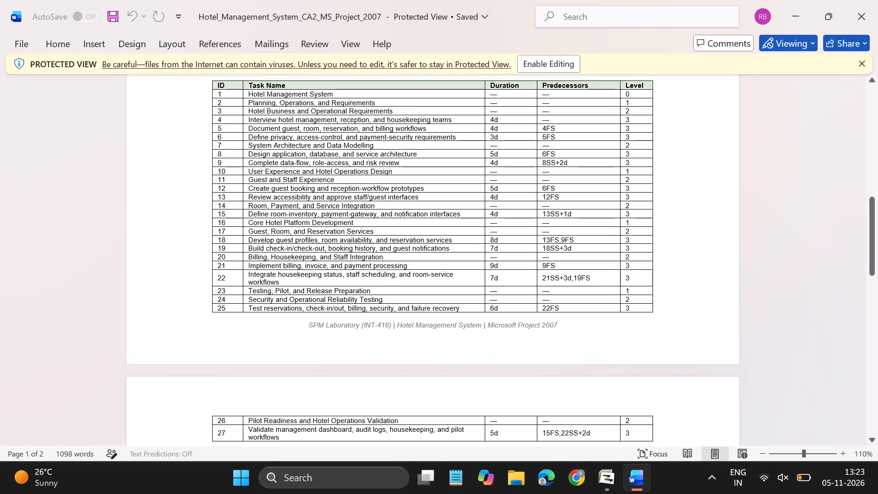
scroll(331, 412, down, 1)
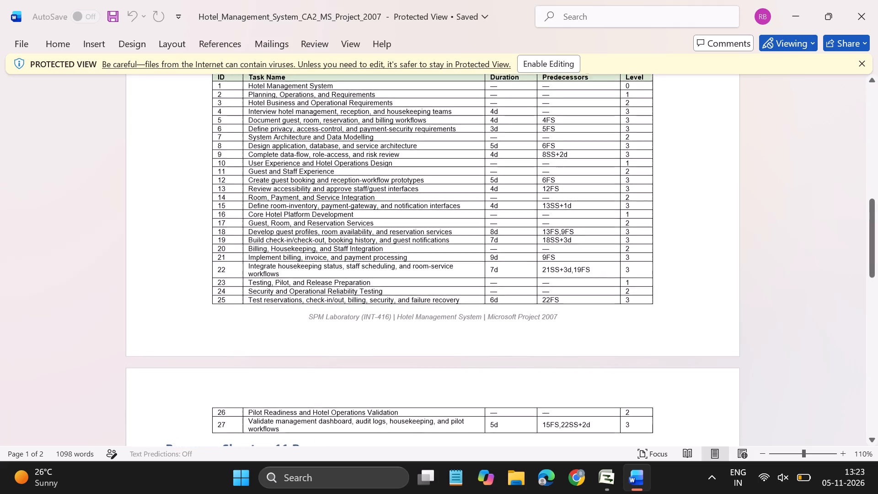
ctrl+scroll(331, 412, down, 2)
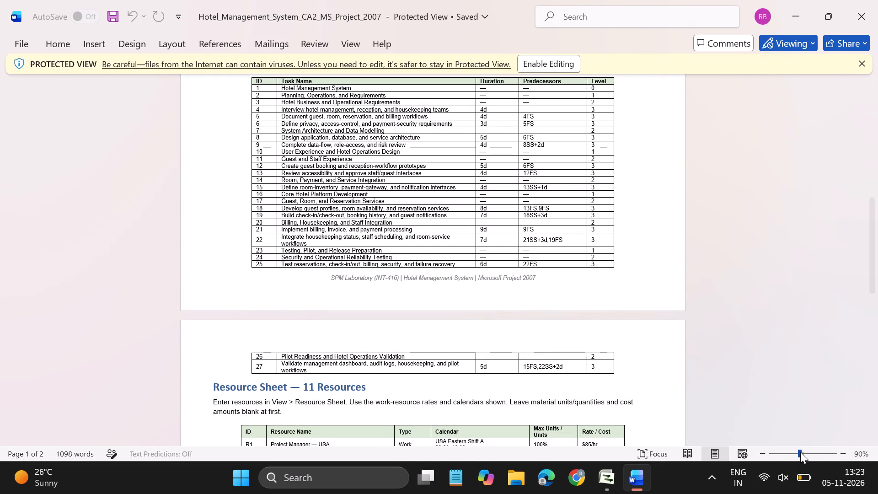
click(804, 455)
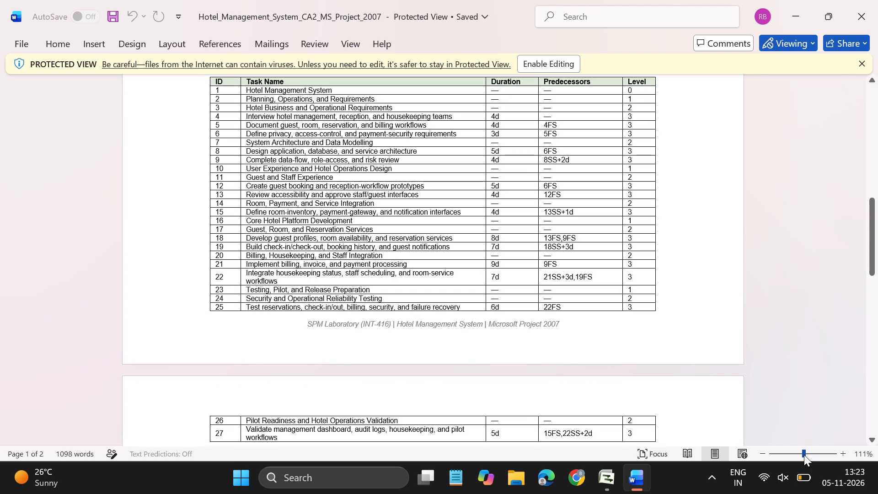
drag(804, 455, 804, 457)
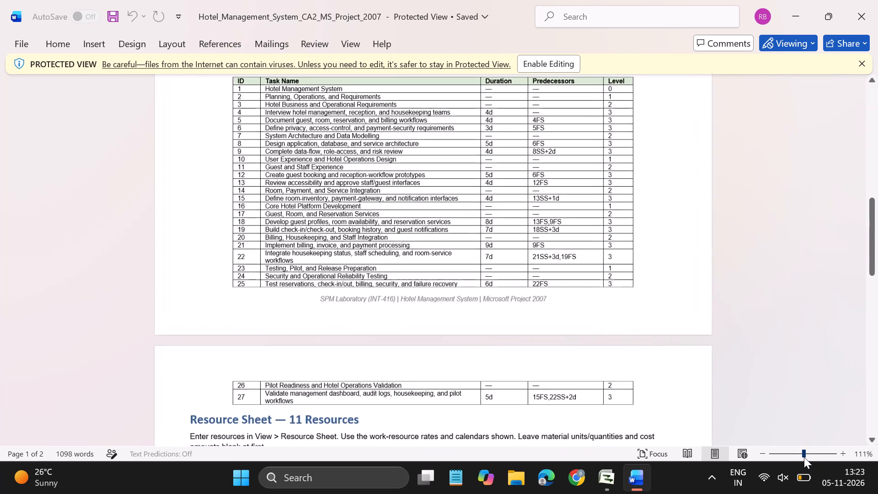
drag(804, 457, 804, 459)
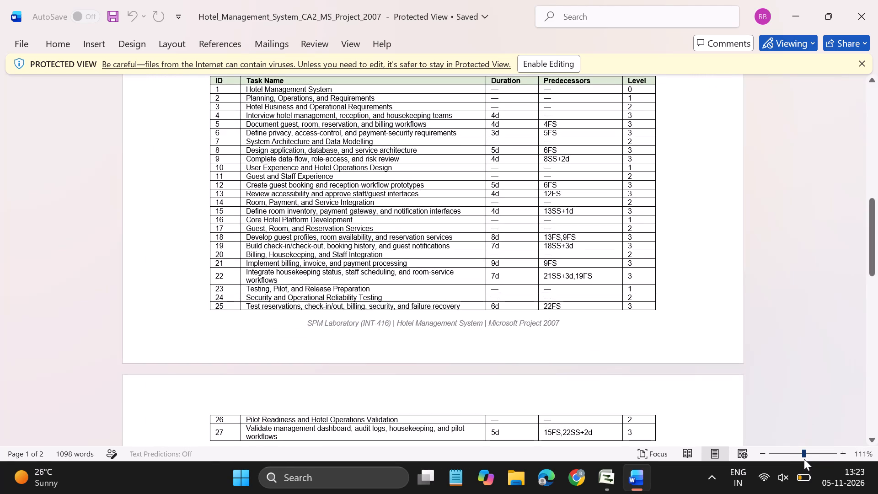
drag(804, 459, 803, 459)
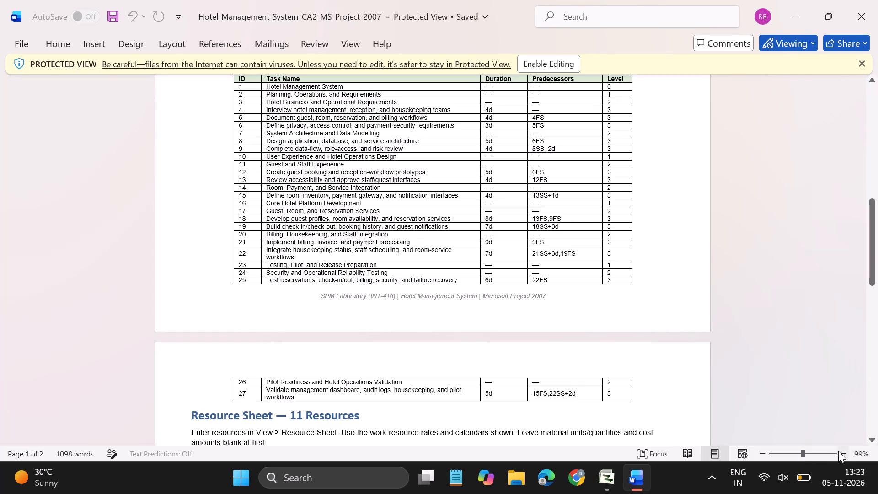
click(842, 454)
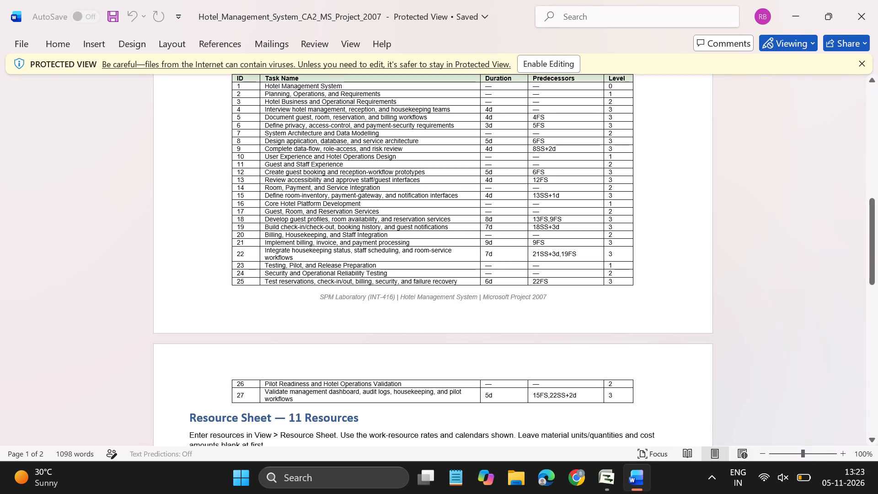
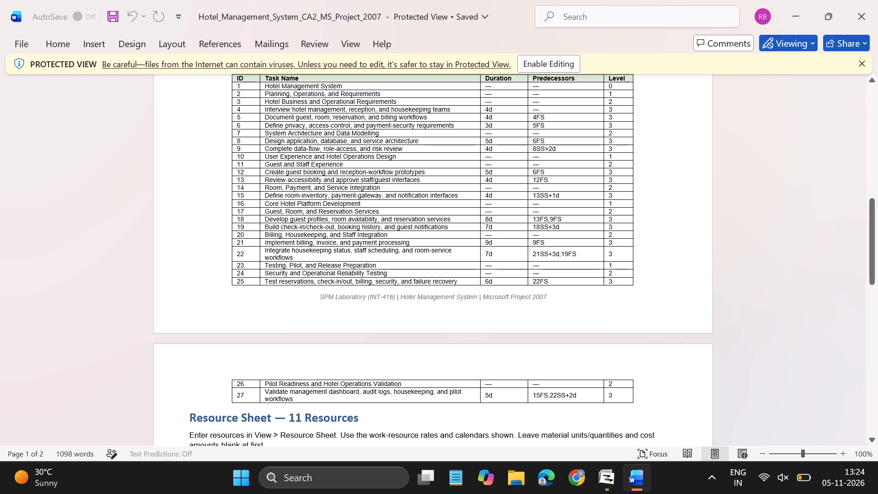
Switch to Edge, check the Flipkart gift card's availability on the Microsoft Rewards redeem page, and close the page.
click(542, 484)
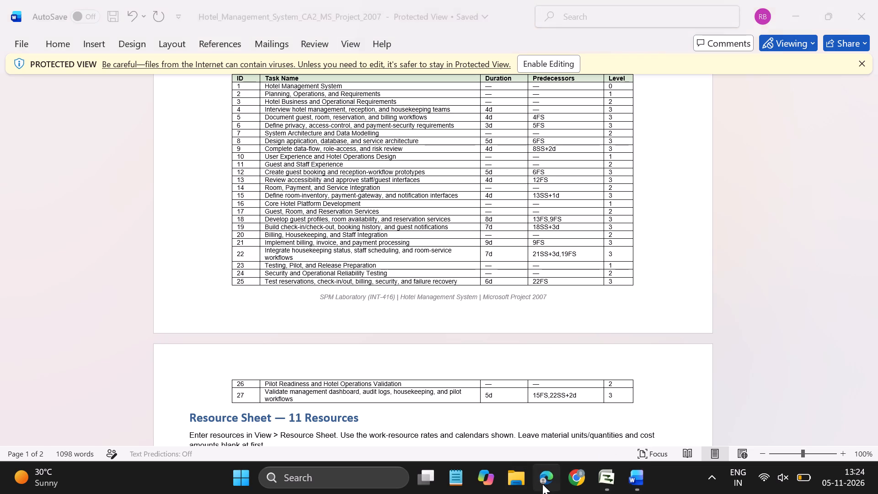
key(r)
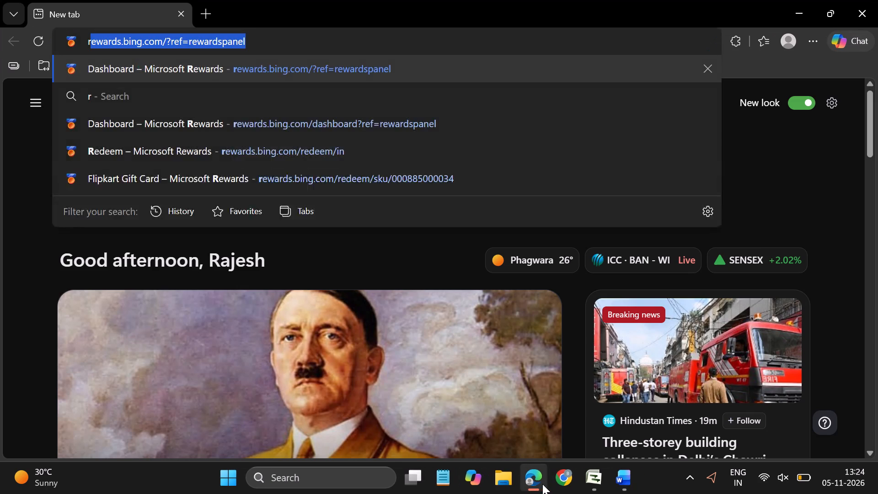
key(Return)
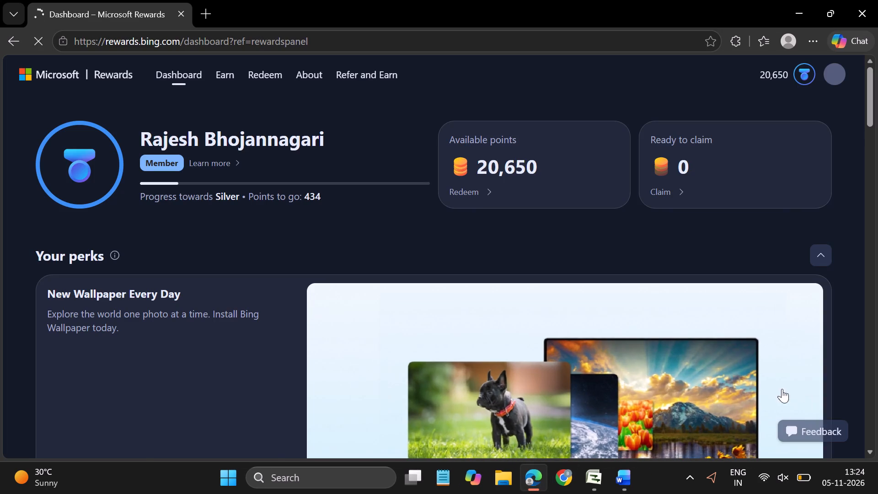
click(269, 75)
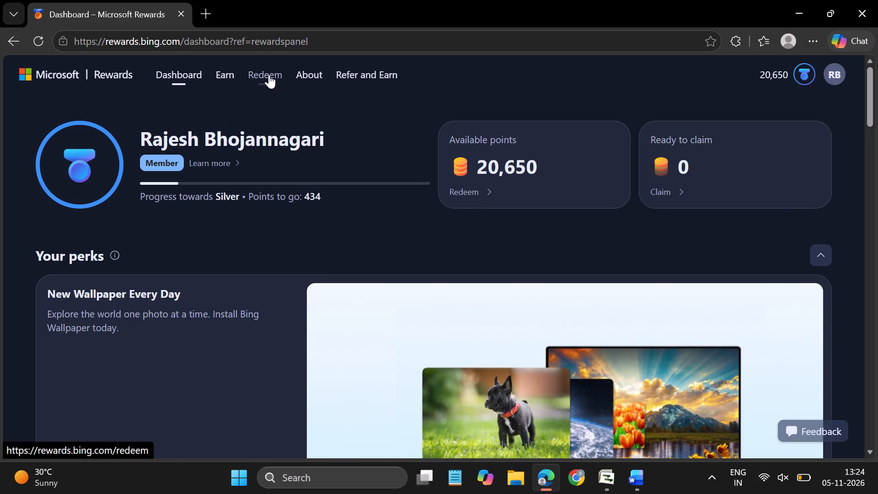
scroll(286, 236, down, 3)
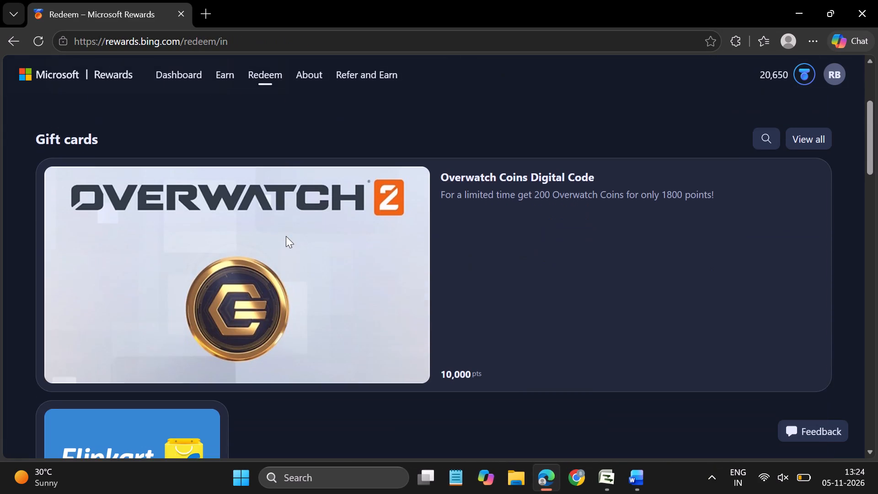
click(179, 435)
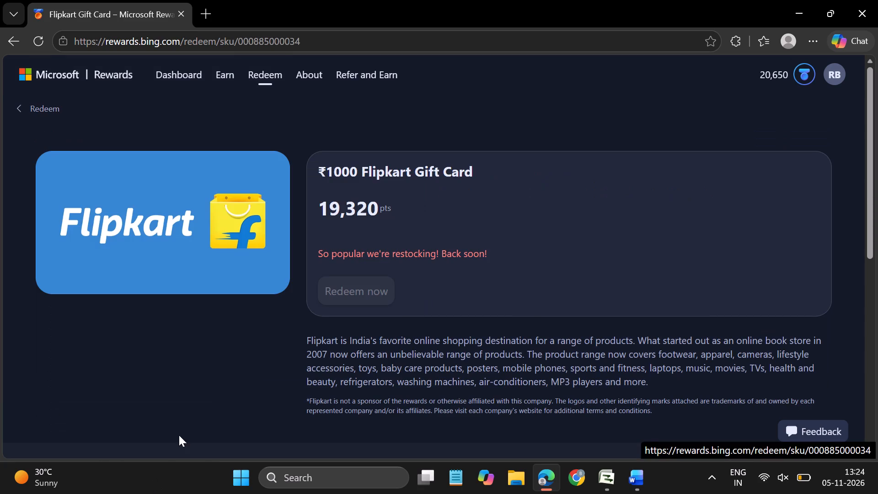
click(180, 16)
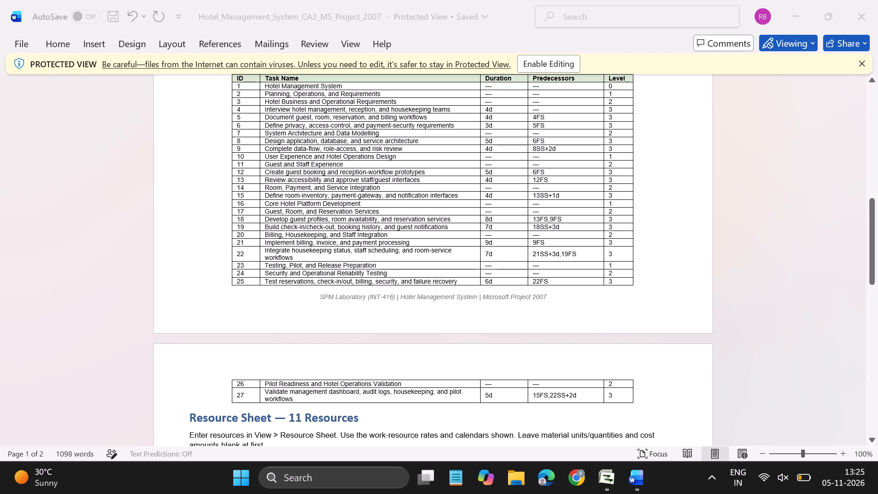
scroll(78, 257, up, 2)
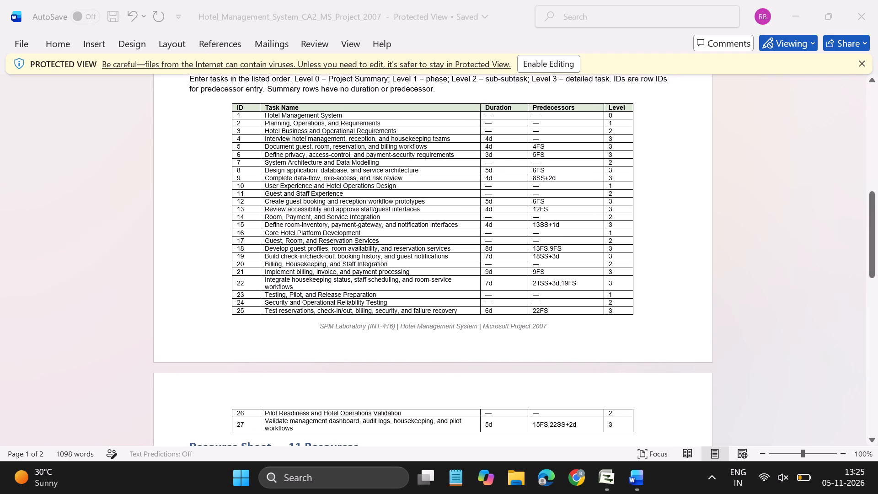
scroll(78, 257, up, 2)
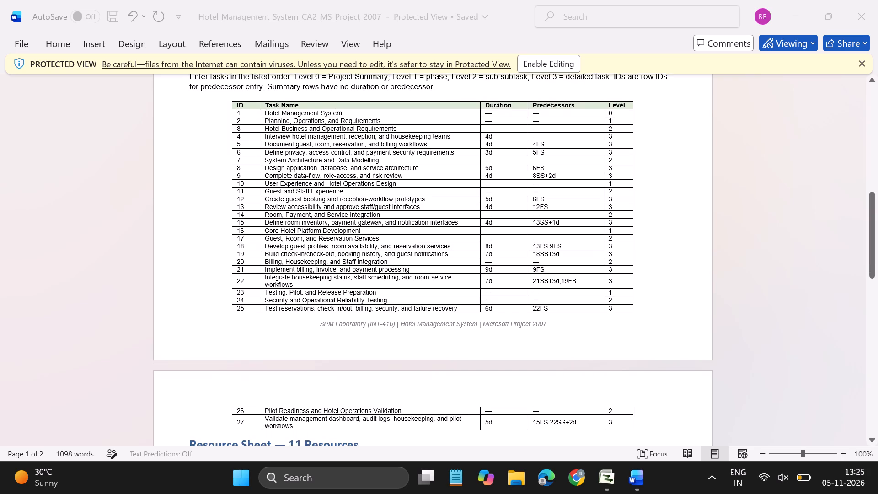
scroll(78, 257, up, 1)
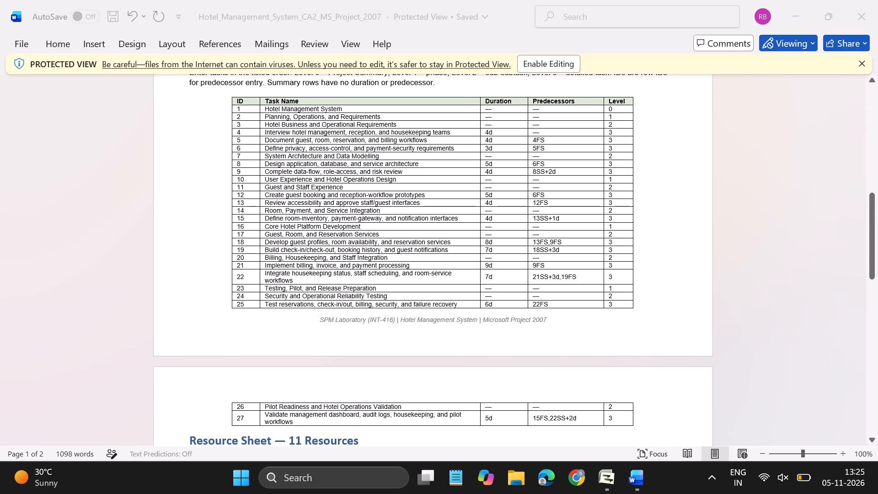
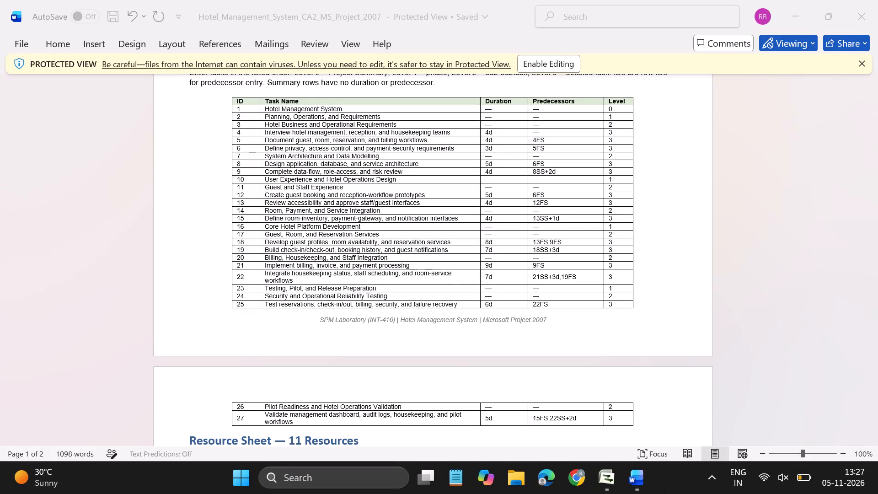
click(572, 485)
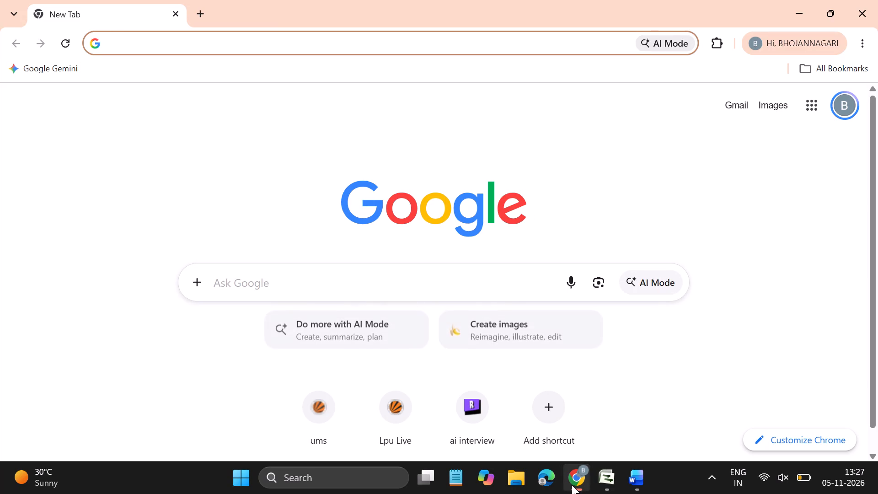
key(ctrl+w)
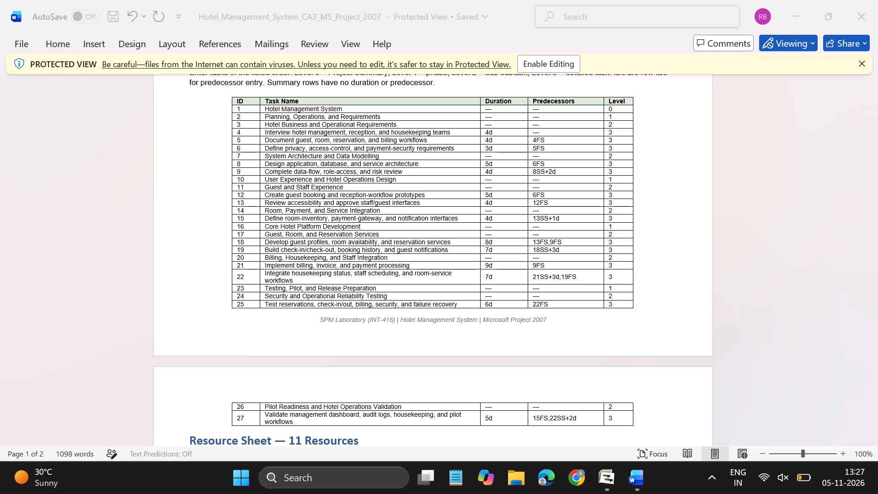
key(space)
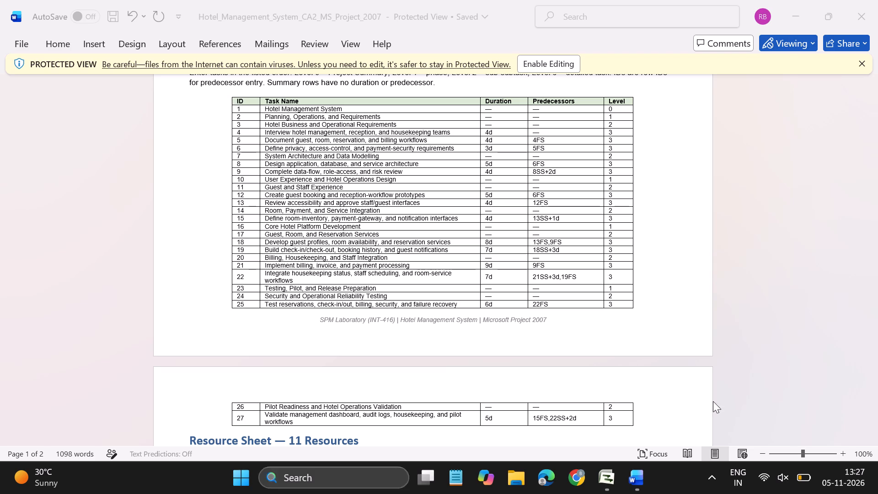
Go back to the start of the Hotel Management System assignment in Word to review its scenario and project requirements.
click(110, 322)
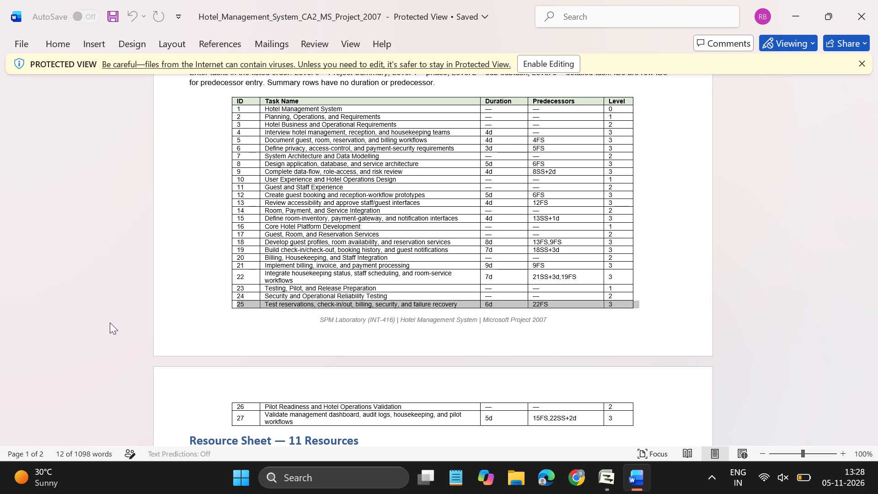
click(110, 322)
scroll(168, 365, up, 2)
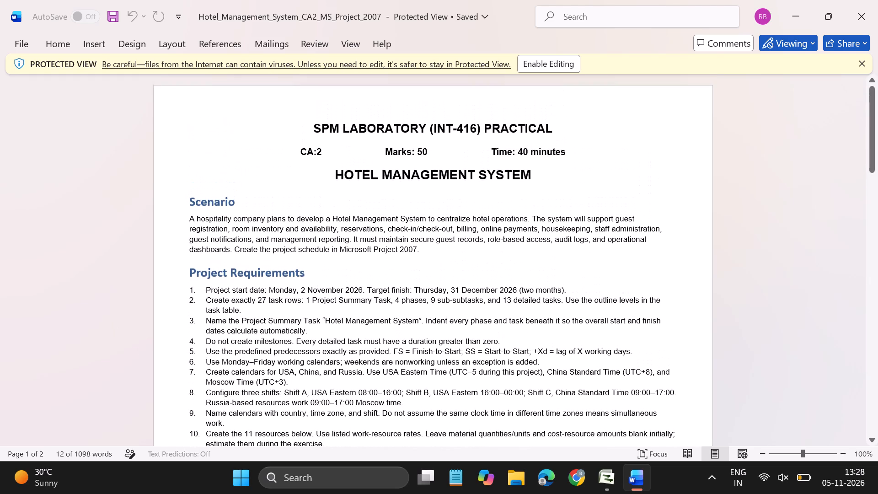